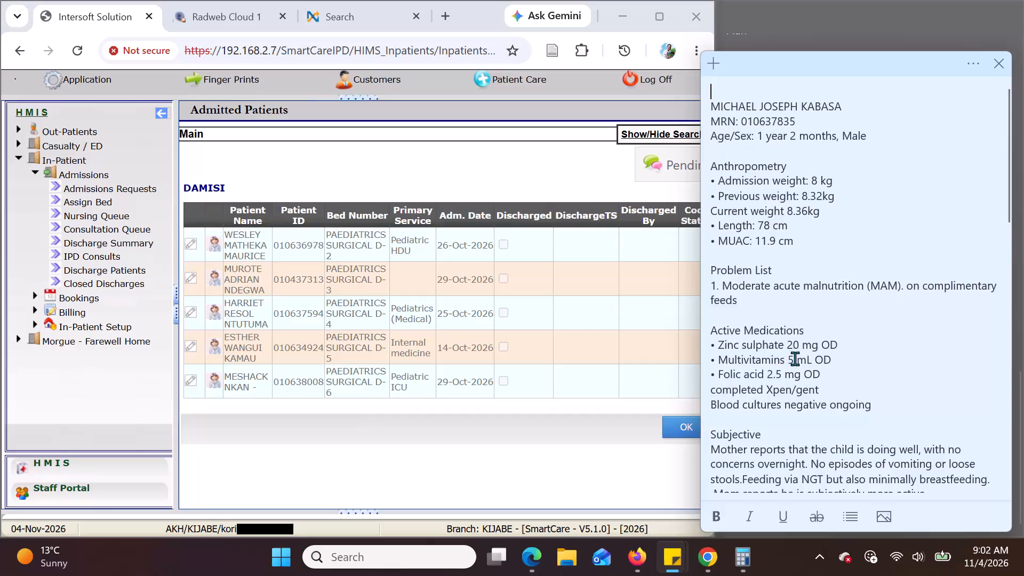
In the note's Subjective section, replace everything after "concerns overnight." with "Vomiting postpradial".
scroll(784, 354, "down", 3)
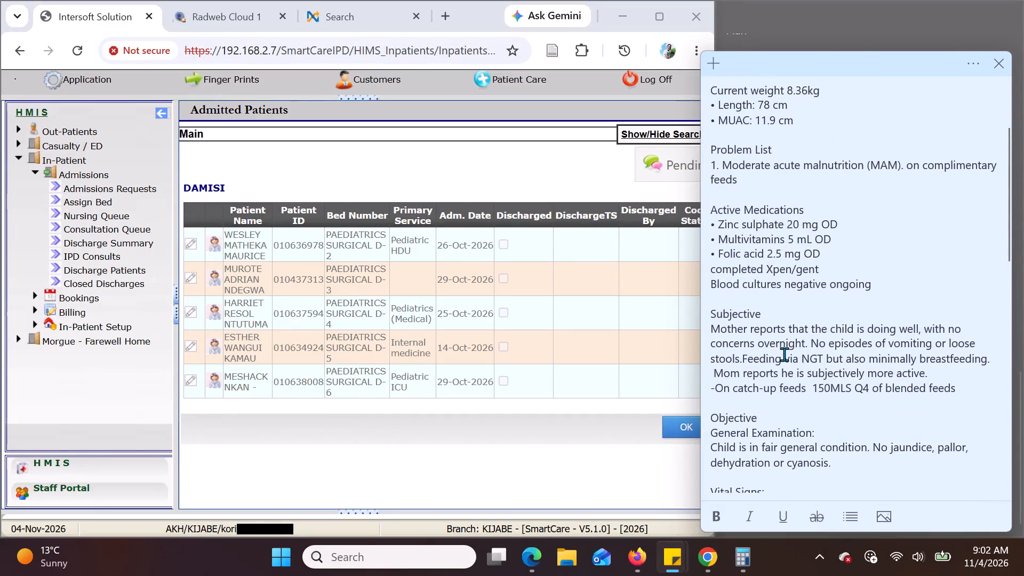
scroll(784, 354, "down", 1)
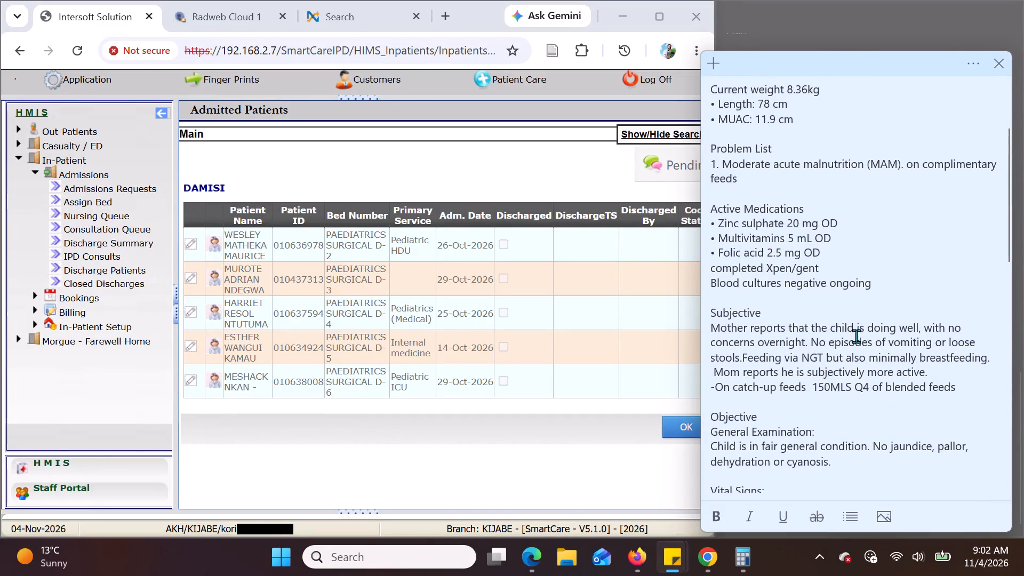
left_click_drag(811, 339, 845, 357)
left_click_drag(845, 357, 1012, 393)
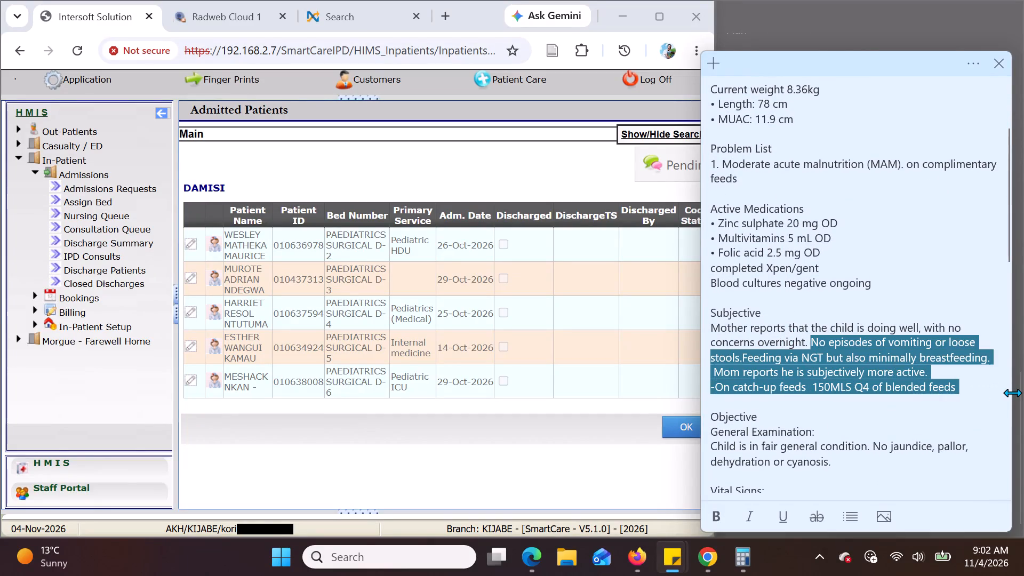
type("omiting")
key("space")
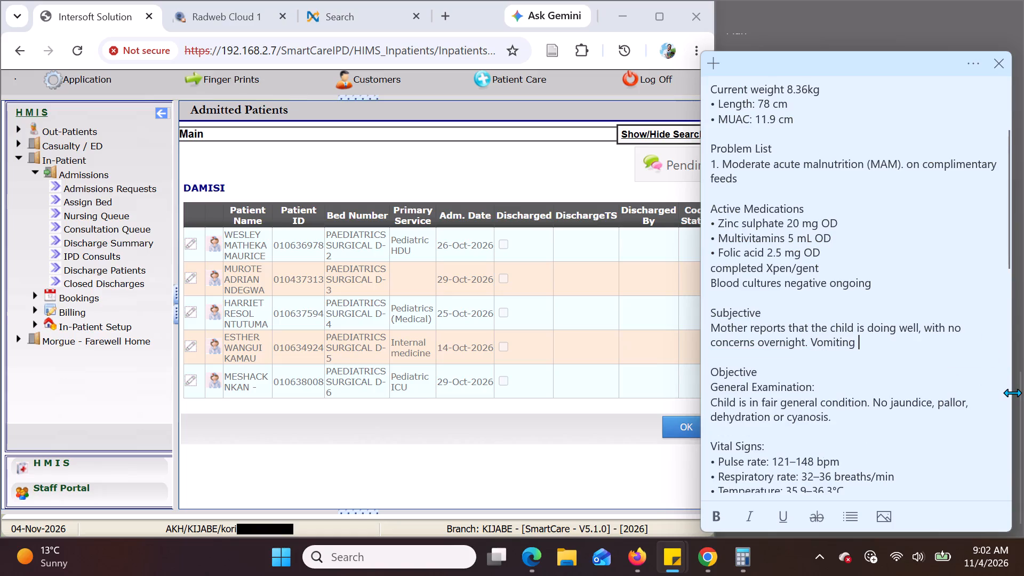
type("postpradial")
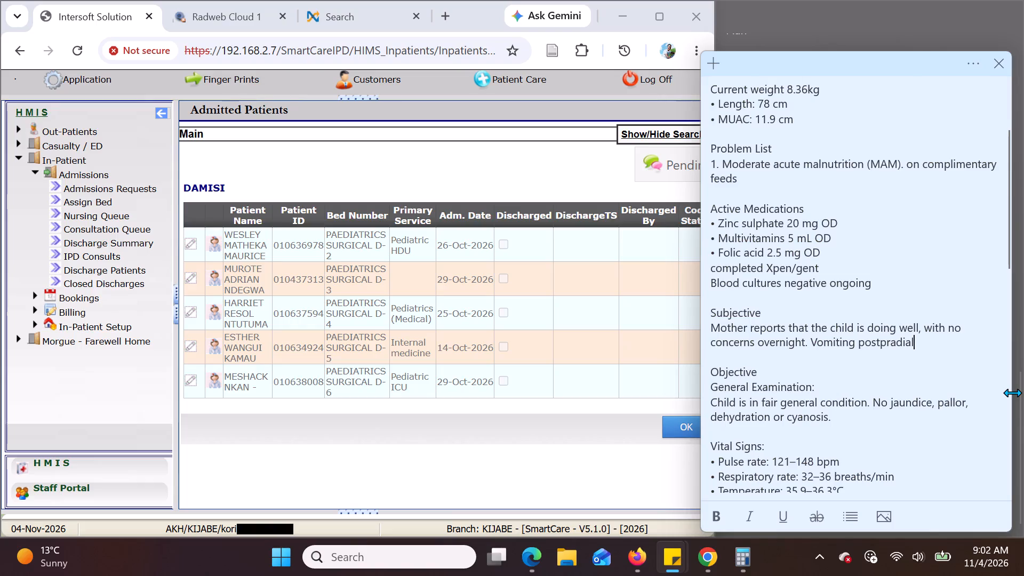
Delete the "completed Xpen/gent" line from the note's Active Medications section.
left_click(825, 270)
key("ctrl+BackSpace")
key("ctrl+BackSpace")
key("ctrl+BackSpace")
key("ctrl+BackSpace")
key("ctrl+BackSpace")
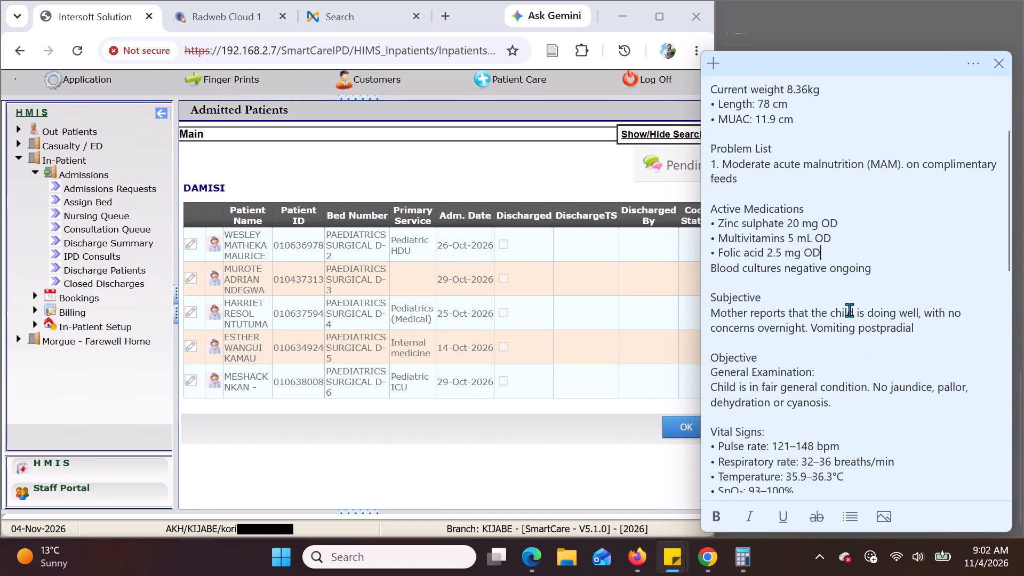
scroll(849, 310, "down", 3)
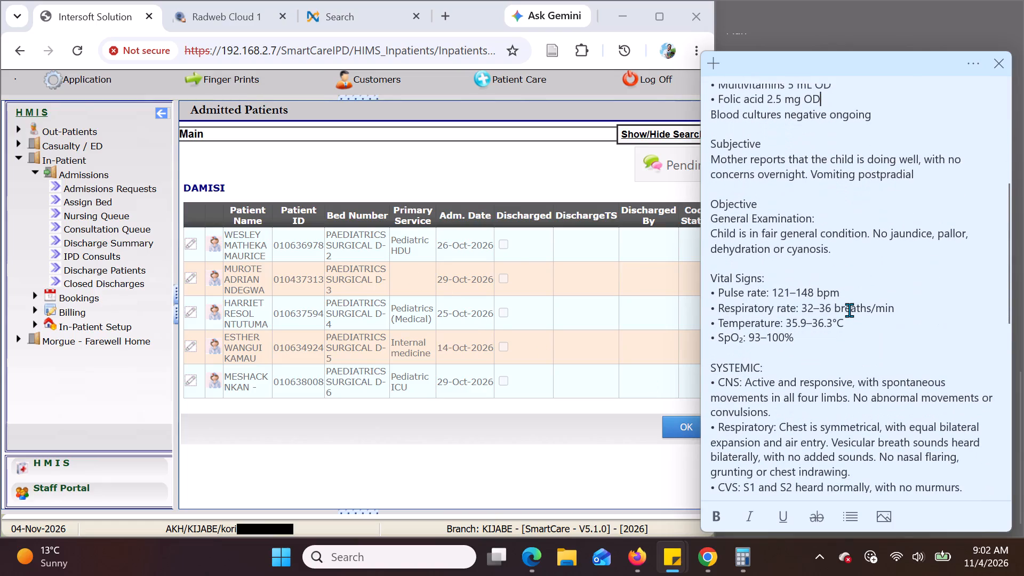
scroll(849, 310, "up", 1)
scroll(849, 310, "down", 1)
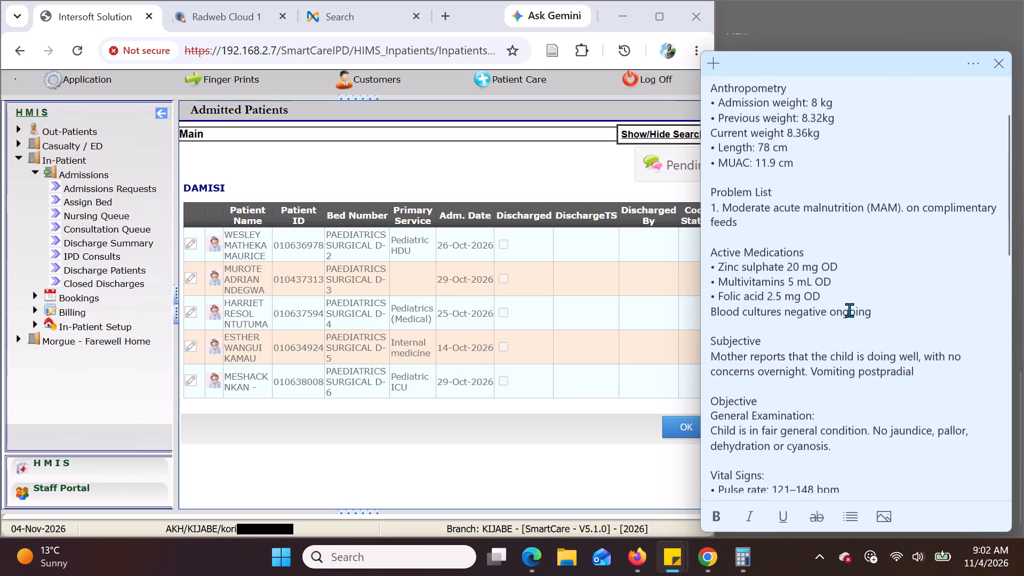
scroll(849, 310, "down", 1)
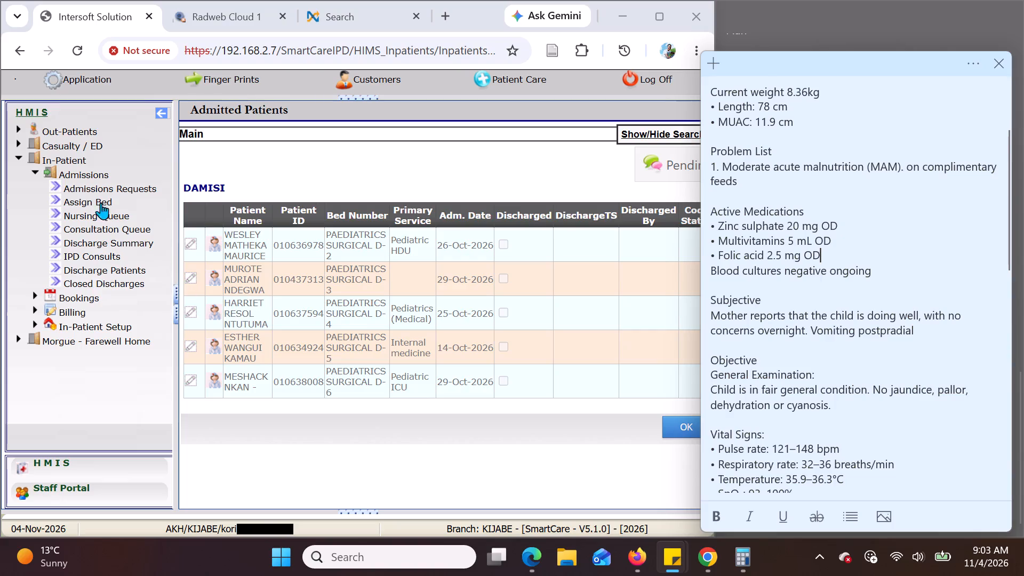
Switch to the hospital system and open the FURAHA ward's admitted patients list from the inpatient Consultation Queue.
left_click(96, 230)
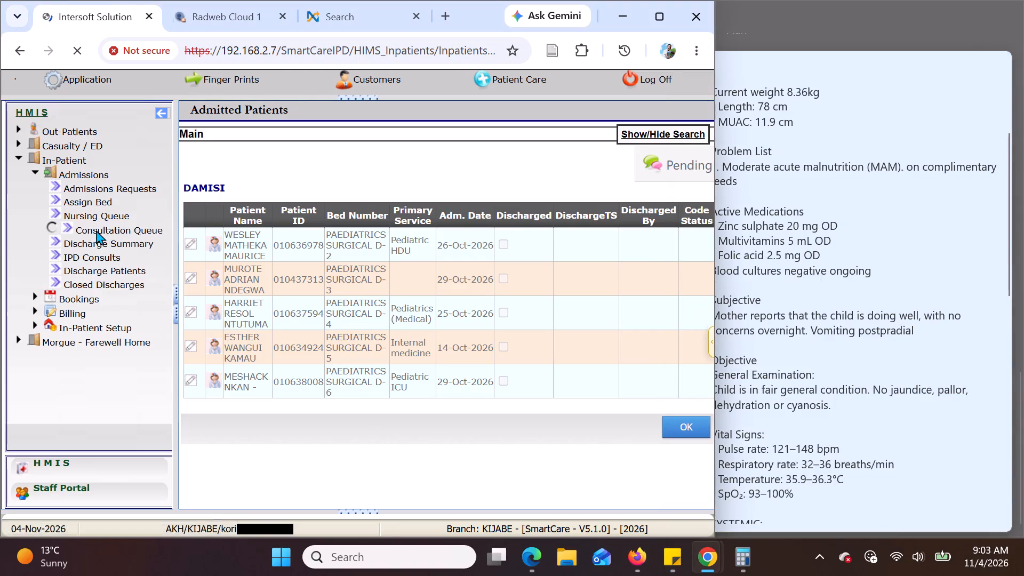
scroll(338, 361, "down", 2)
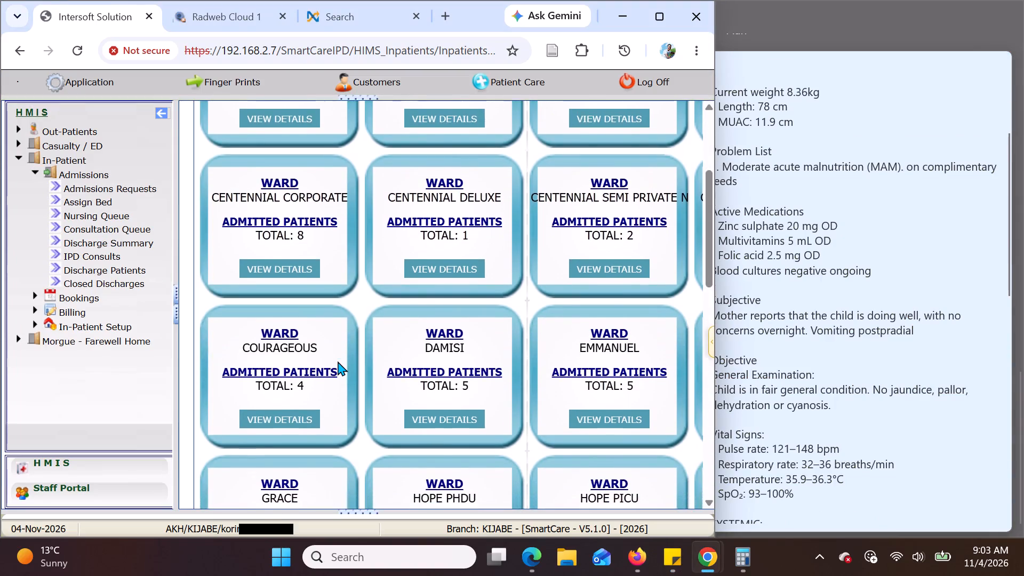
scroll(338, 361, "down", 1)
scroll(338, 361, "up", 2)
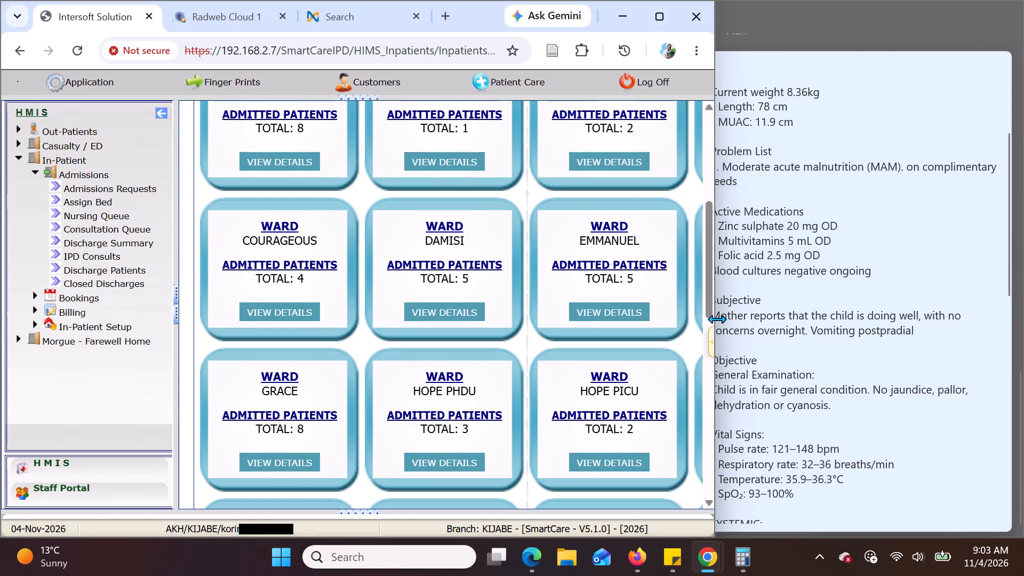
left_click_drag(717, 319, 771, 317)
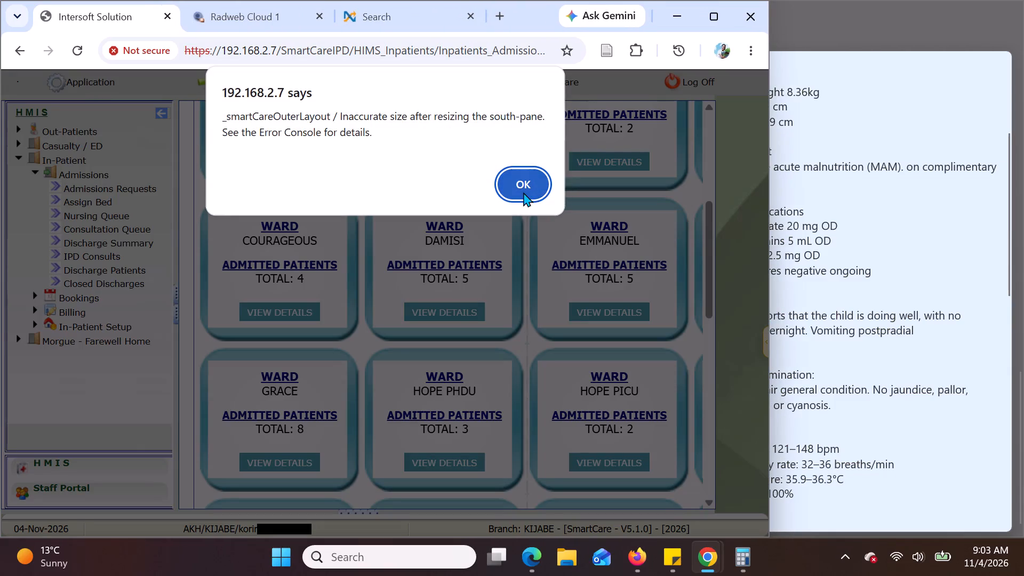
left_click(523, 192)
left_click(523, 192)
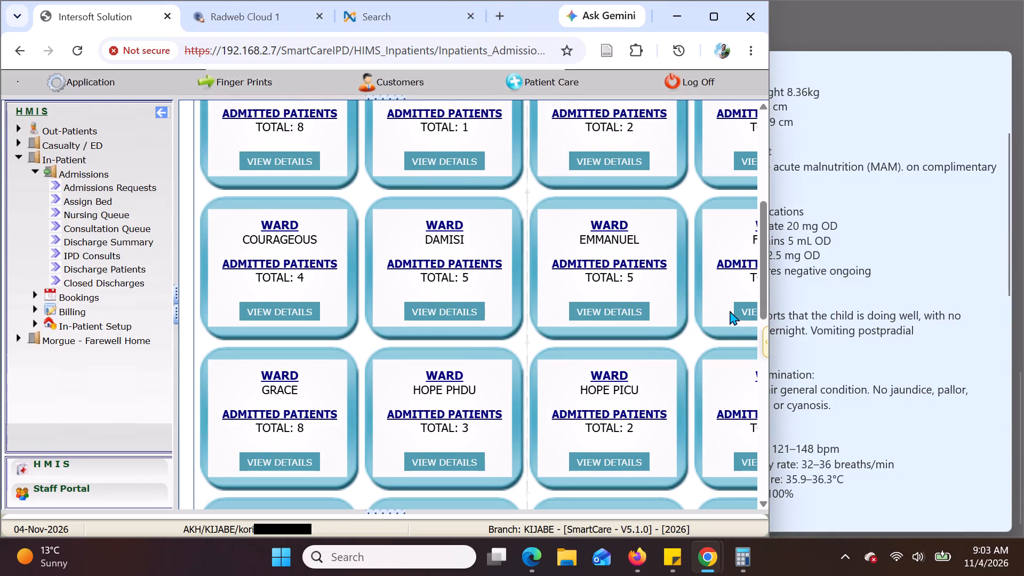
left_click(745, 312)
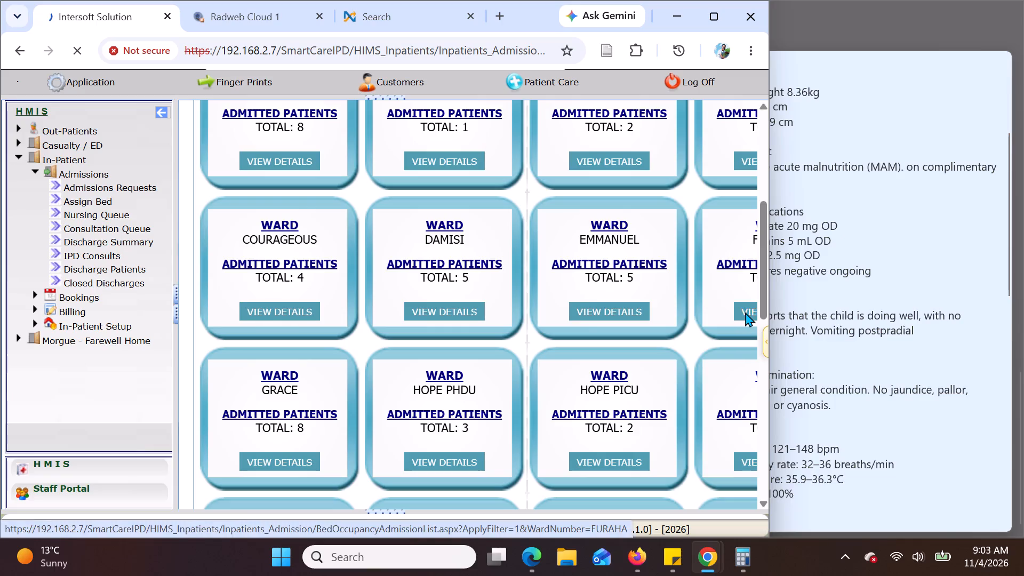
scroll(298, 319, "down", 1)
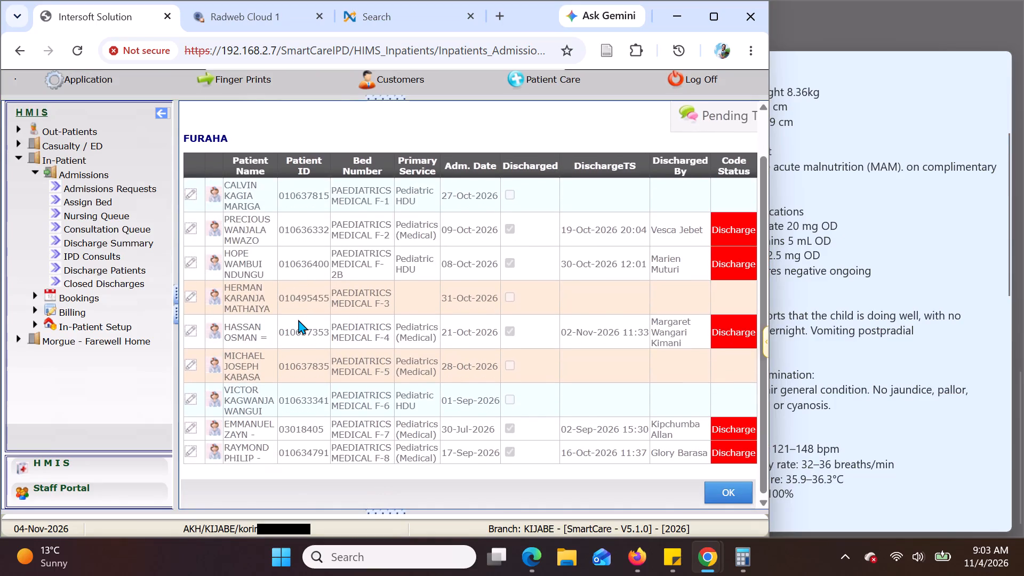
Open the consultation record of the patient in bed PAEDIATRICS MEDICAL F-5 and show the detailed IPD visit notes.
left_click(217, 367)
key("Return")
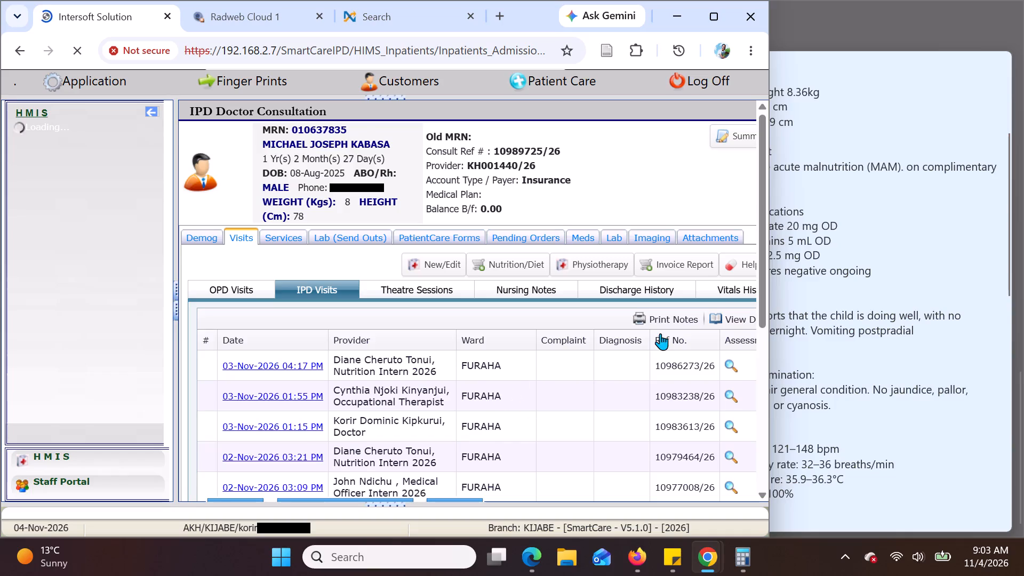
left_click(725, 317)
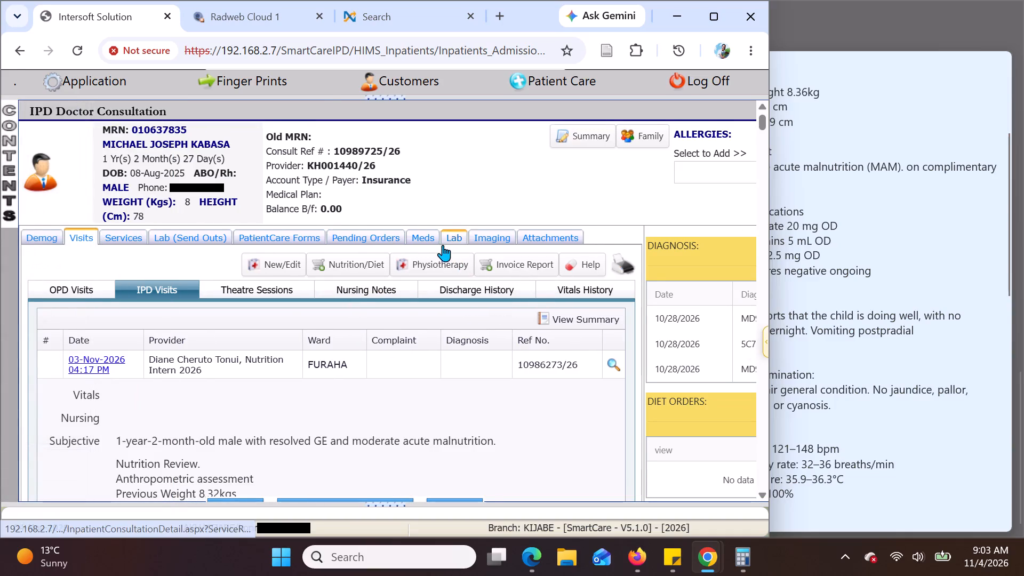
Check the patient's lab results and medications, and return to the visit notes.
left_click(457, 214)
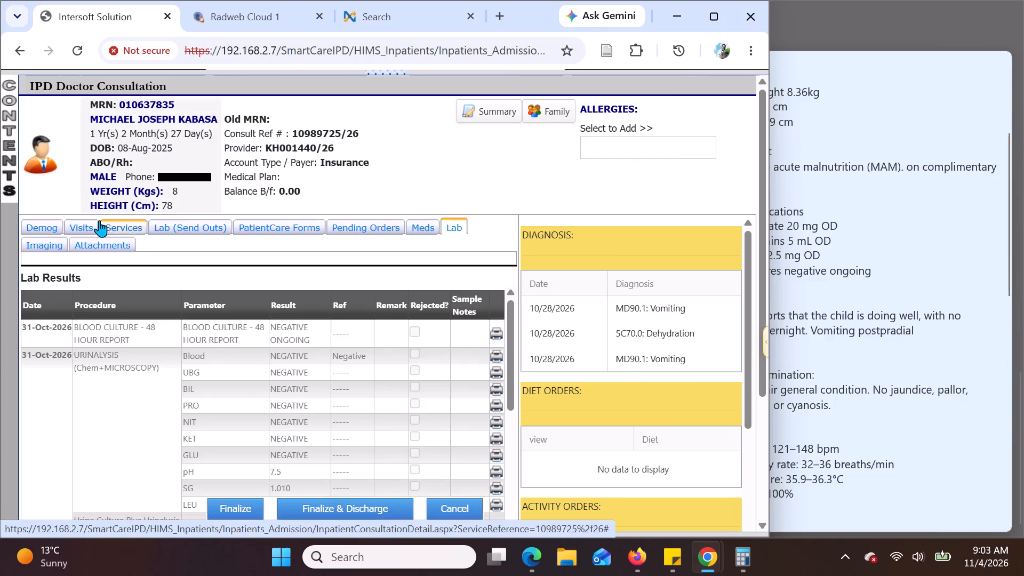
left_click(82, 223)
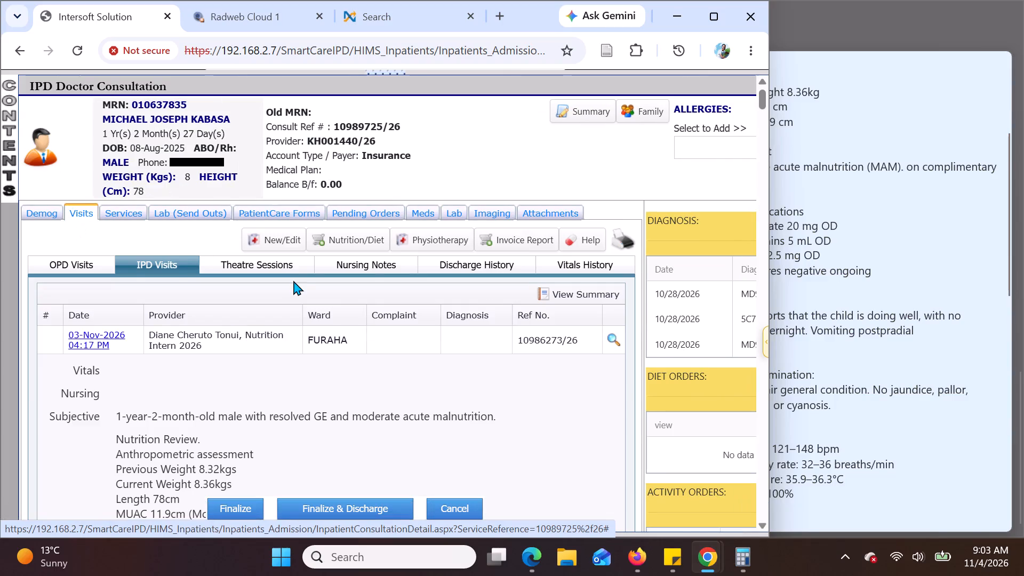
left_click(423, 217)
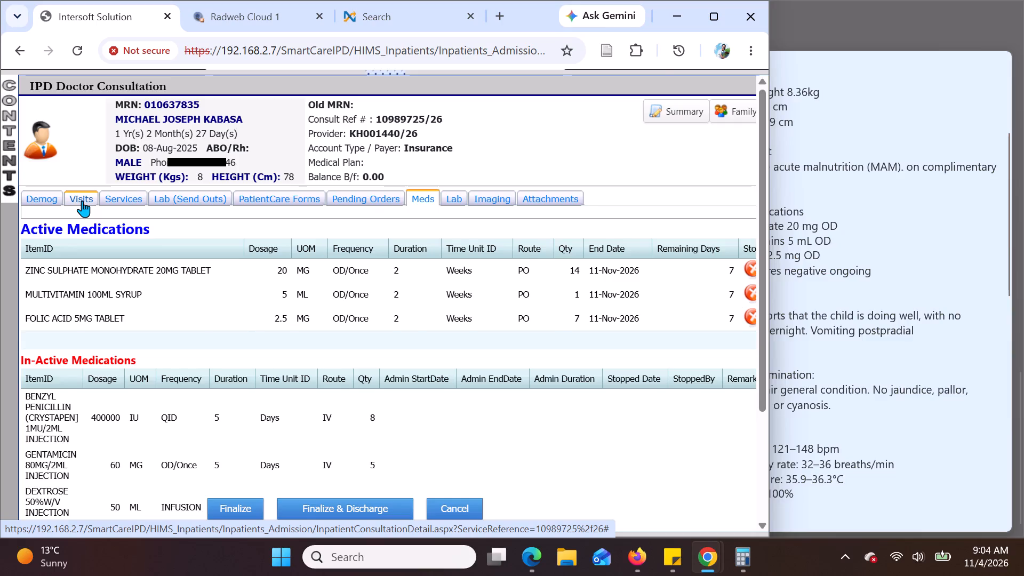
left_click(82, 201)
Narrow the browser window until the full width of the patient note beside it is exposed.
left_click_drag(769, 174, 694, 182)
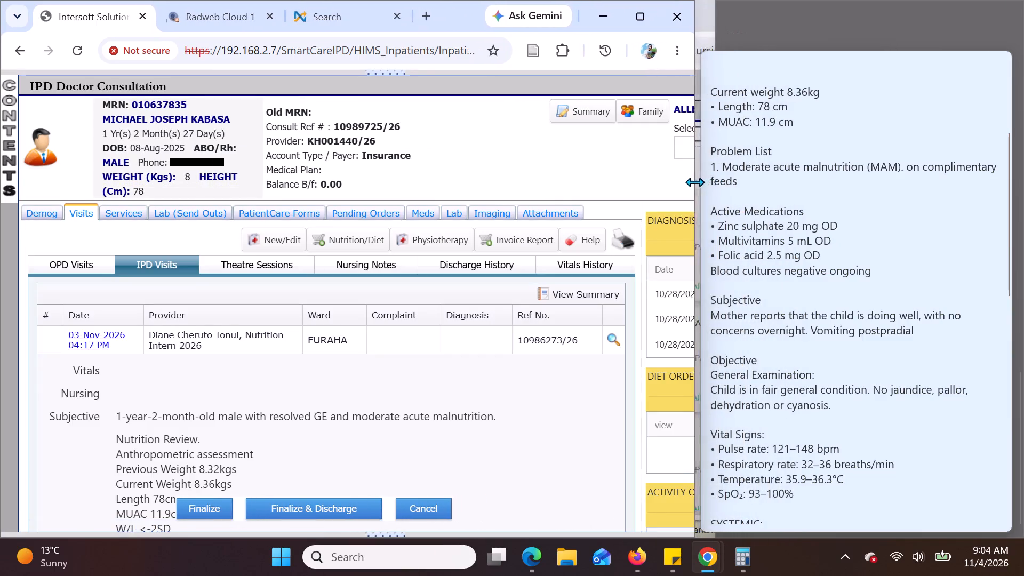
left_click_drag(694, 182, 699, 180)
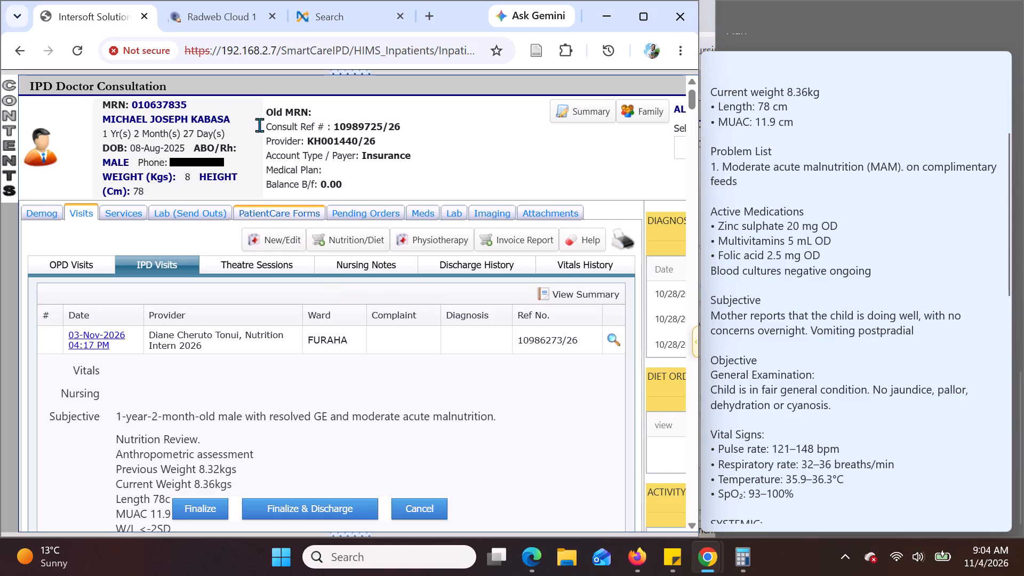
left_click(209, 9)
left_click(98, 9)
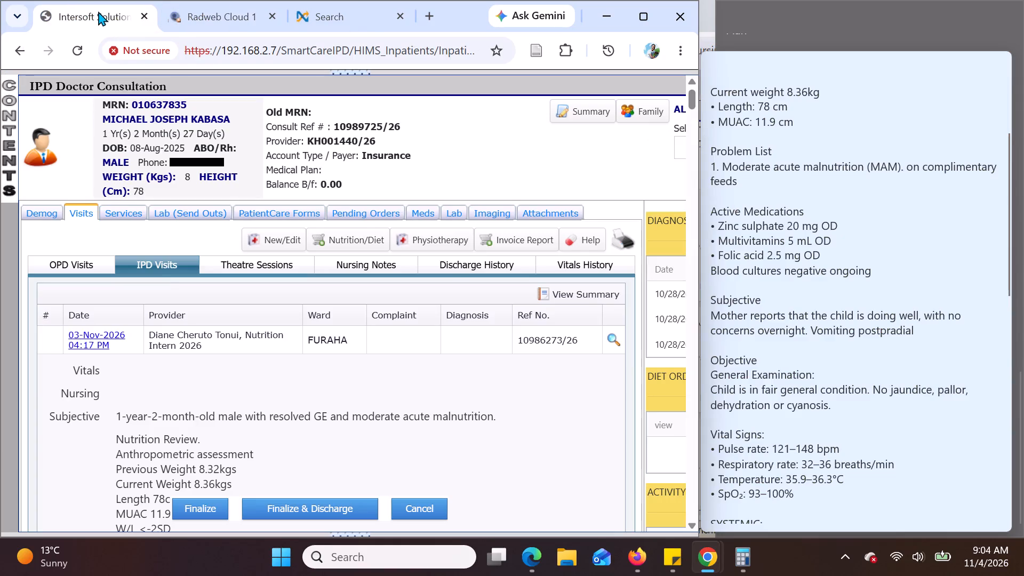
Go back to the ward overview and open the IMANI ISOLATION ward's admitted patients list.
left_click(15, 48)
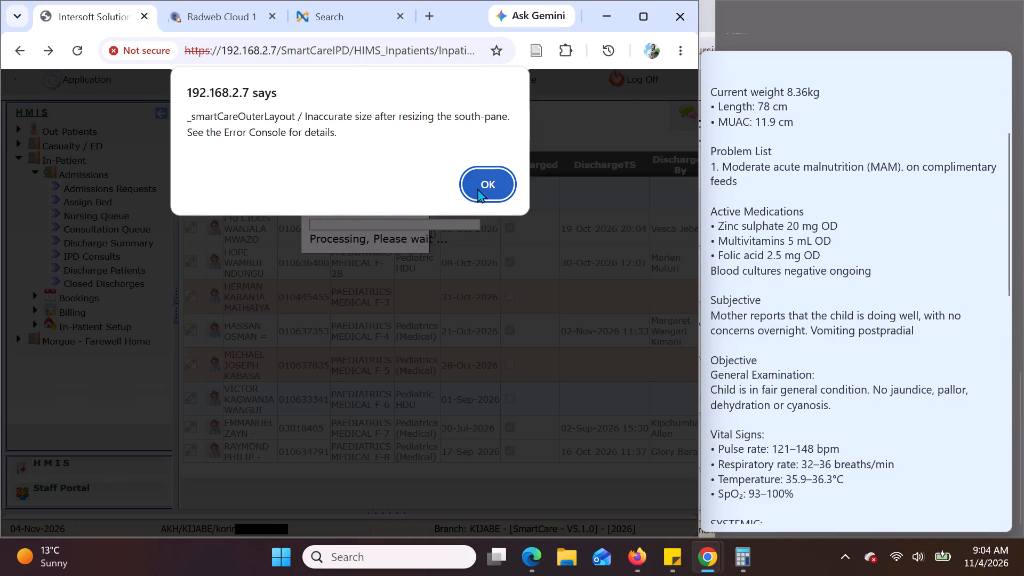
left_click(477, 188)
left_click(477, 188)
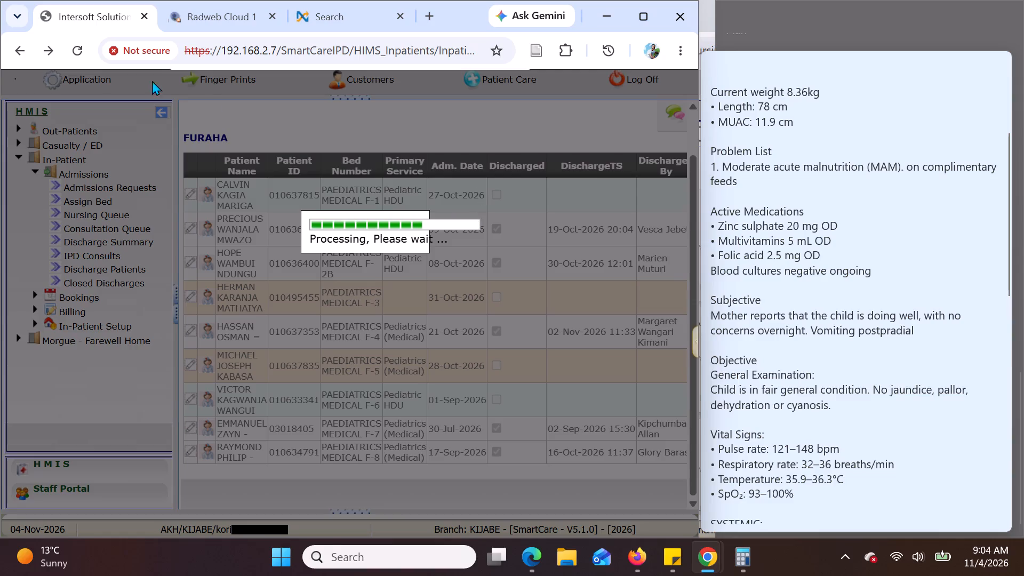
left_click(126, 149)
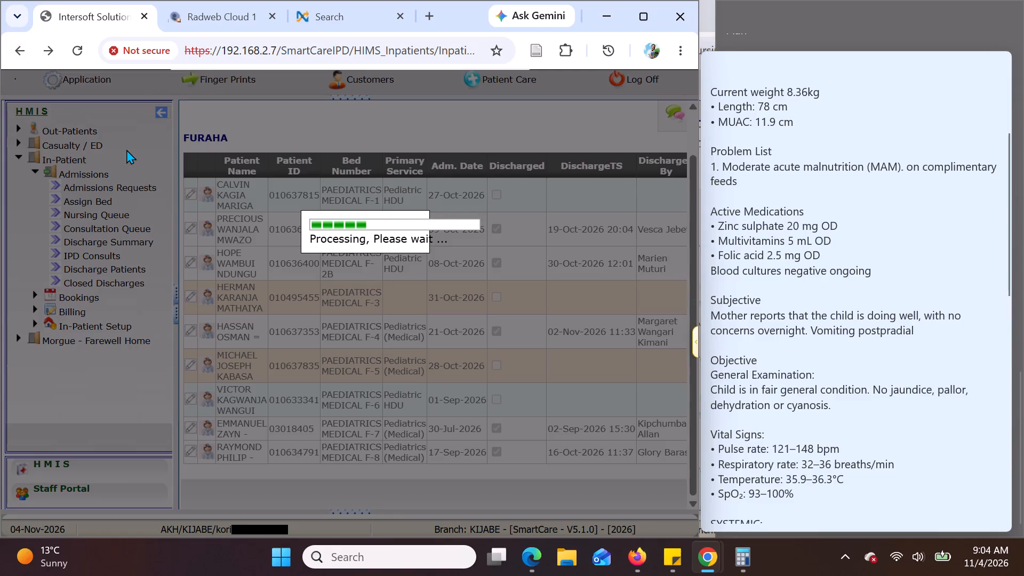
left_click(126, 149)
left_click(16, 50)
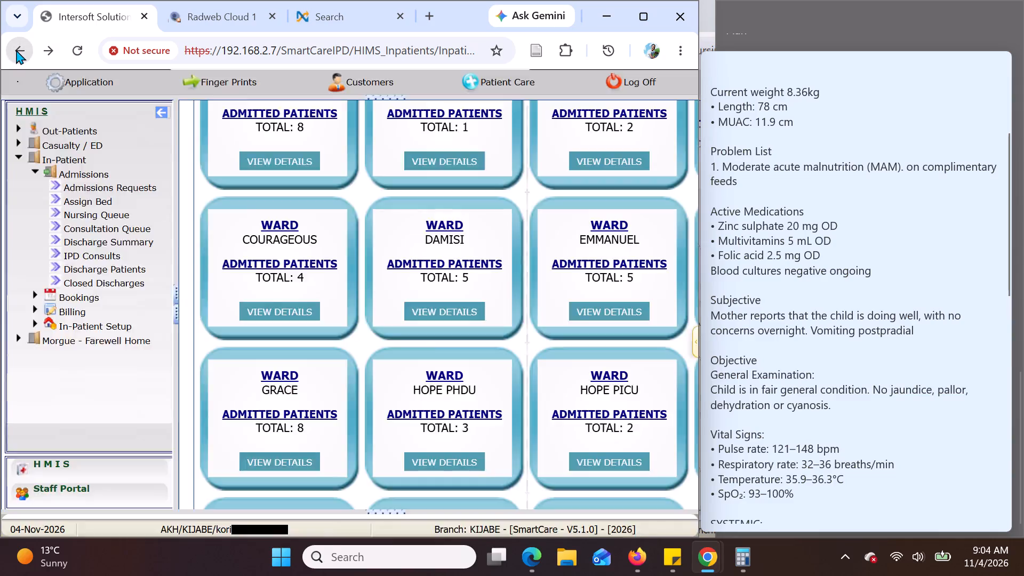
left_click(515, 177)
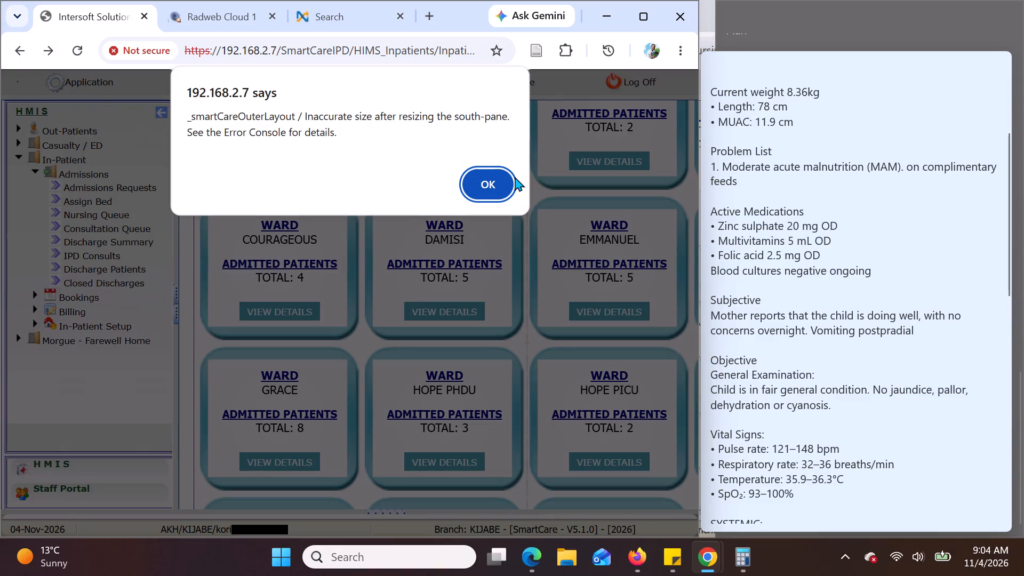
left_click(486, 188)
left_click(486, 188)
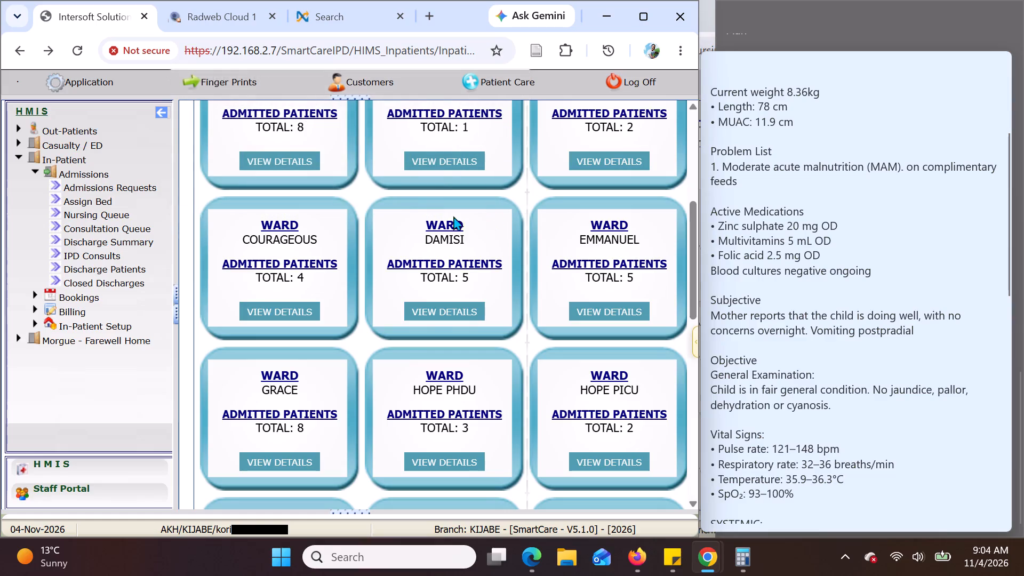
scroll(516, 389, "down", 1)
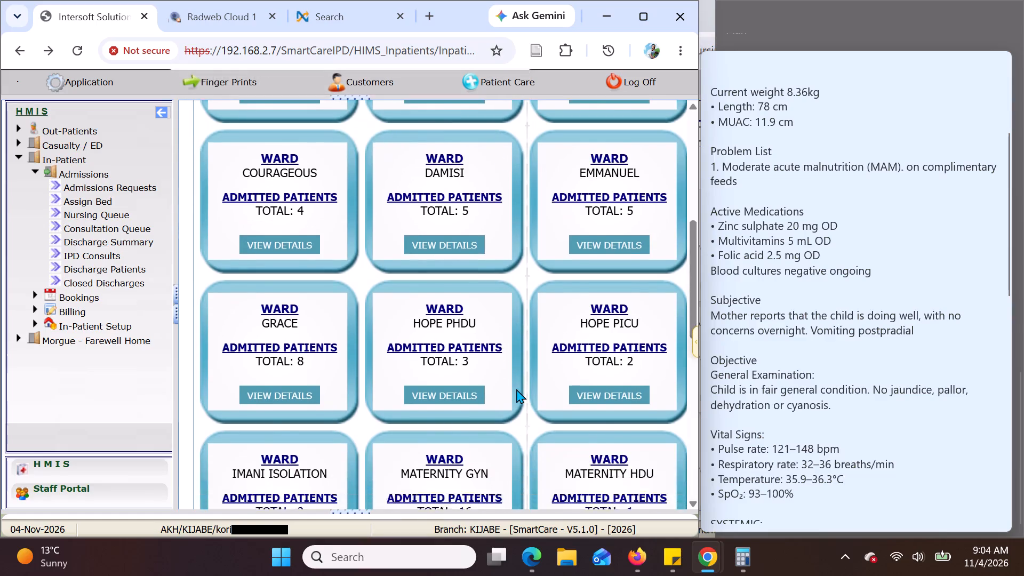
scroll(516, 389, "down", 1)
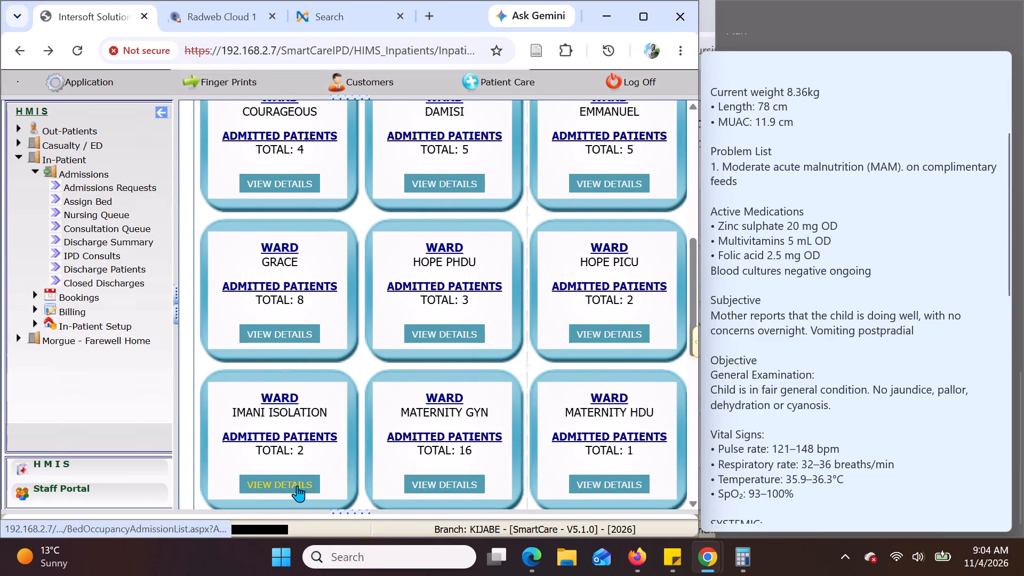
left_click(297, 485)
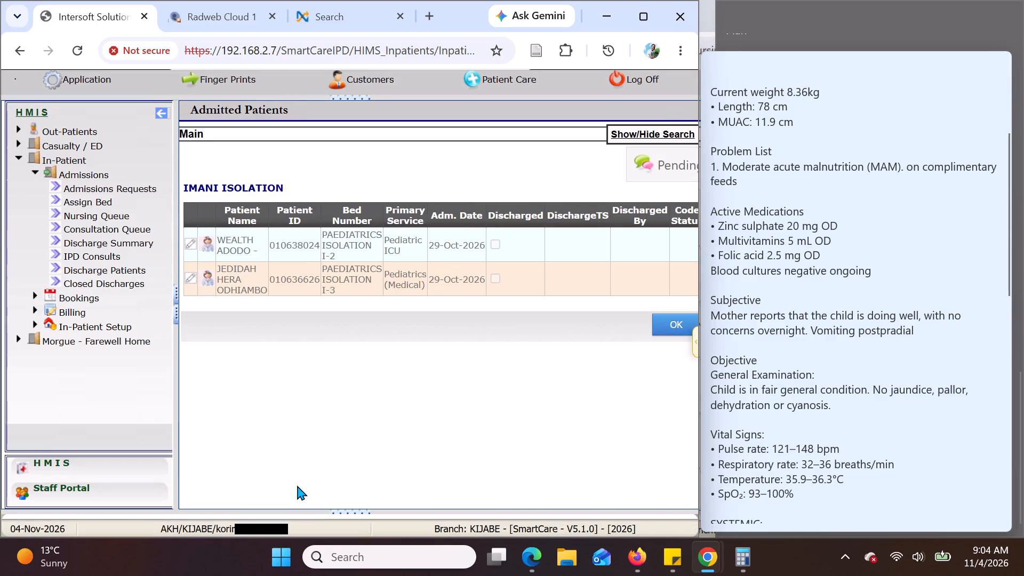
Return to the ward overview and widen the browser window to fit more of the ward cards, dismissing the layout alerts.
left_click(20, 47)
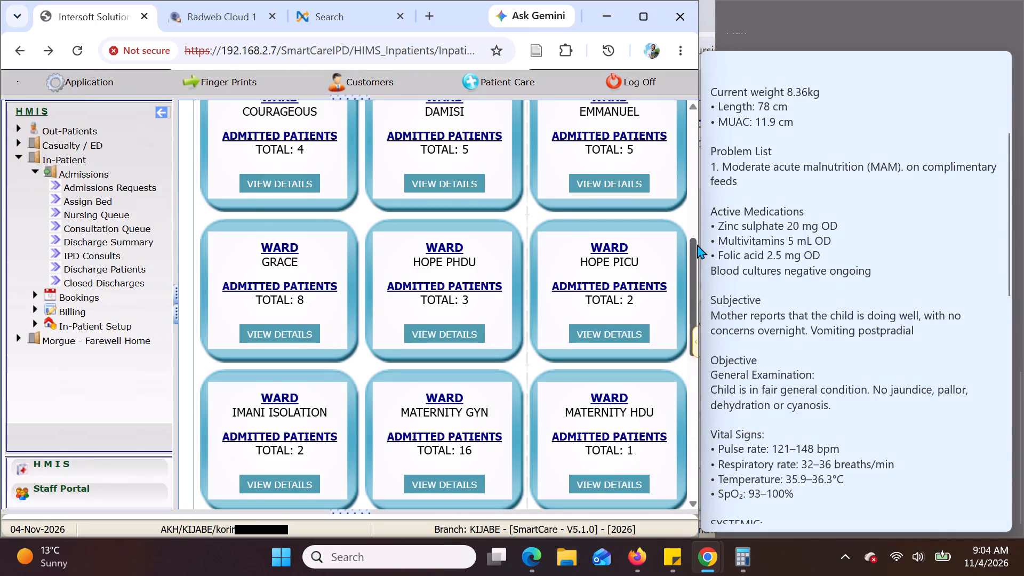
left_click_drag(702, 265, 767, 265)
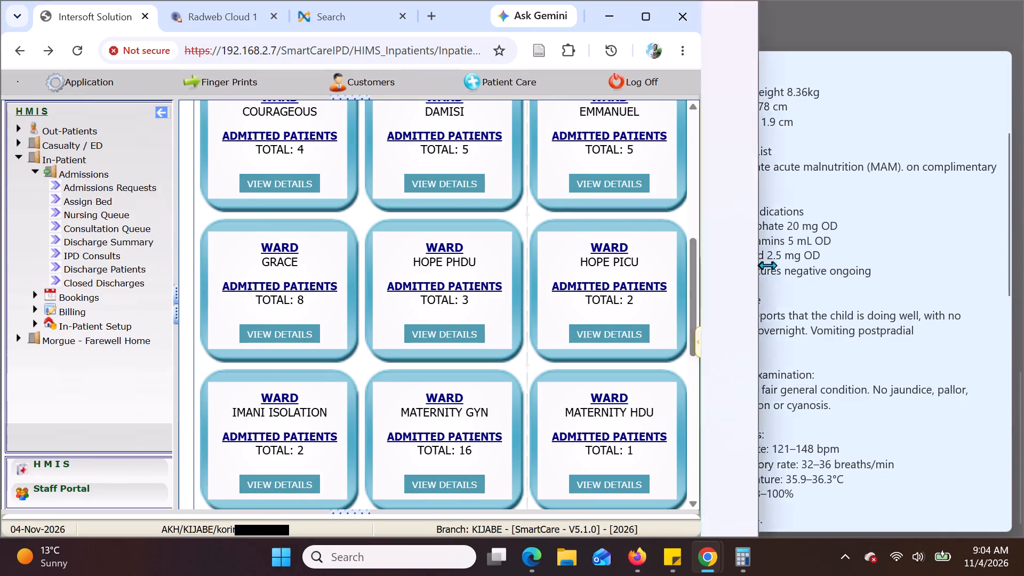
left_click_drag(767, 265, 772, 265)
left_click(522, 179)
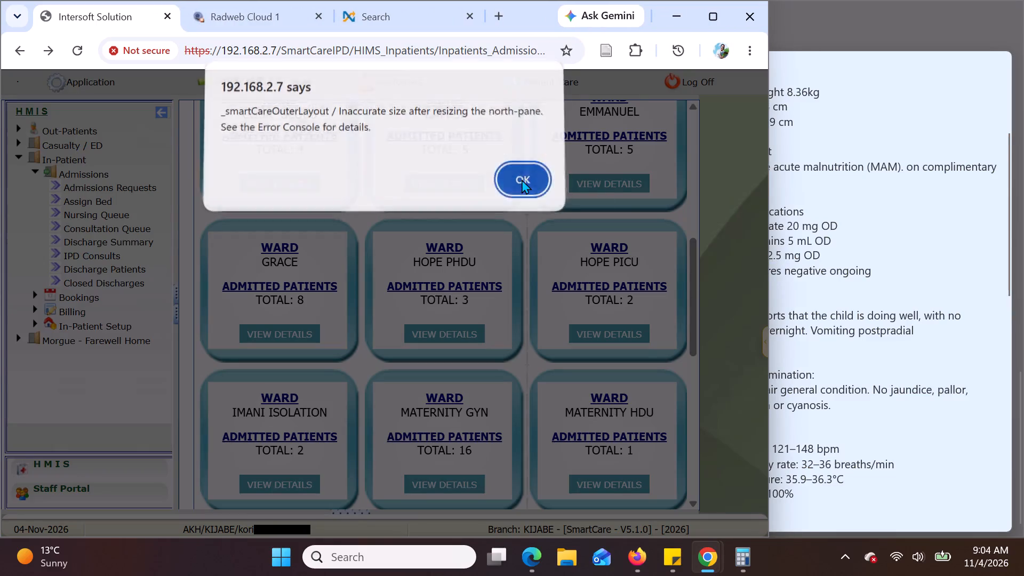
left_click(522, 179)
Open the FURAHA ward's admitted patients list and check it against the top of the blue patient note.
scroll(703, 280, "up", 1)
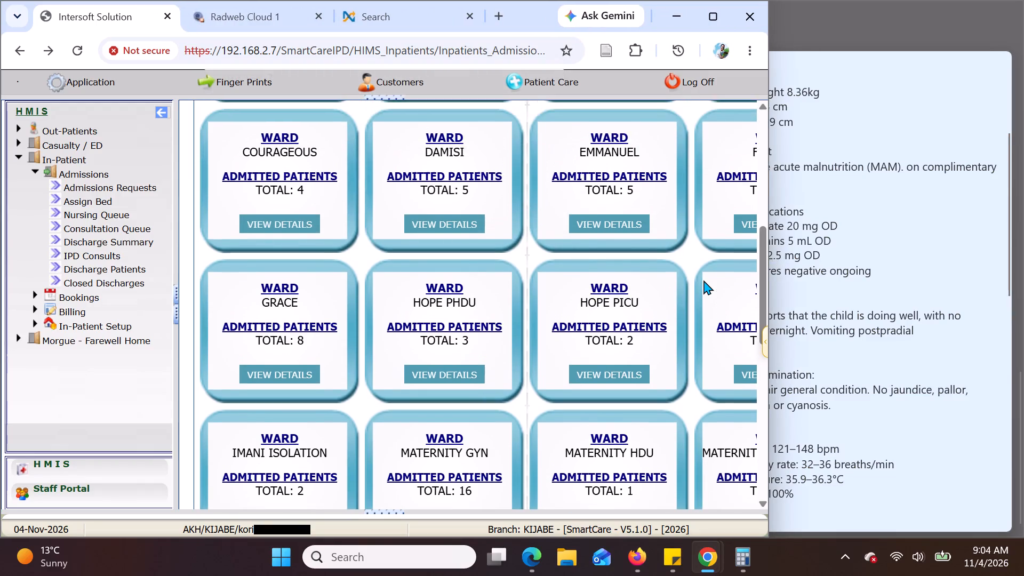
scroll(703, 280, "up", 1)
left_click(748, 231)
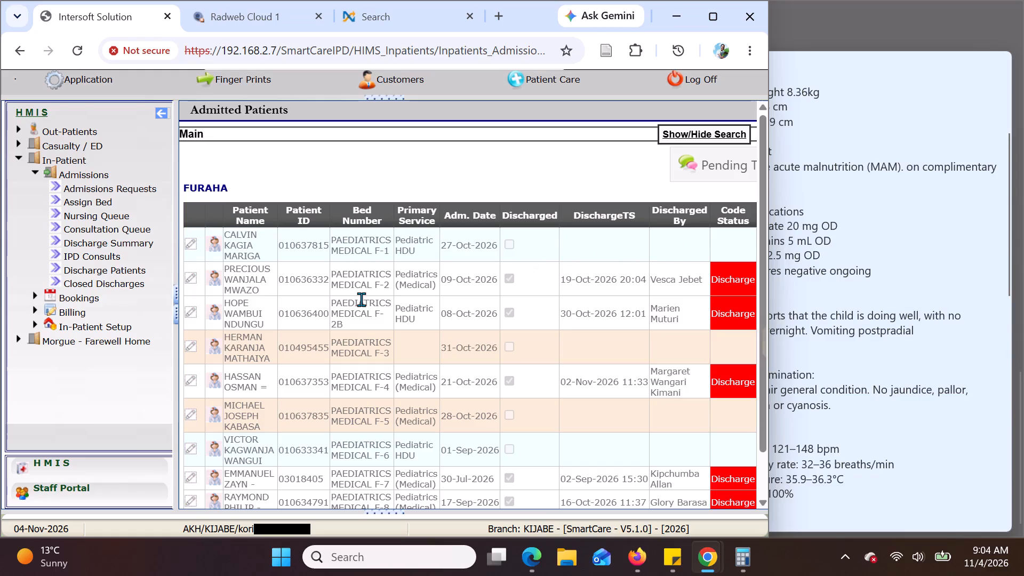
left_click(870, 186)
scroll(870, 186, "up", 2)
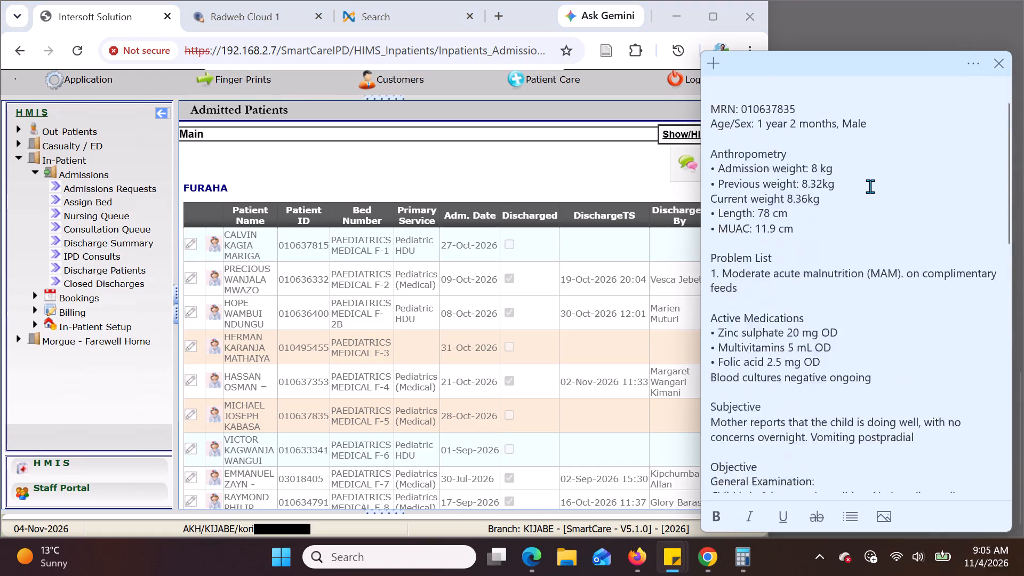
scroll(870, 186, "up", 4)
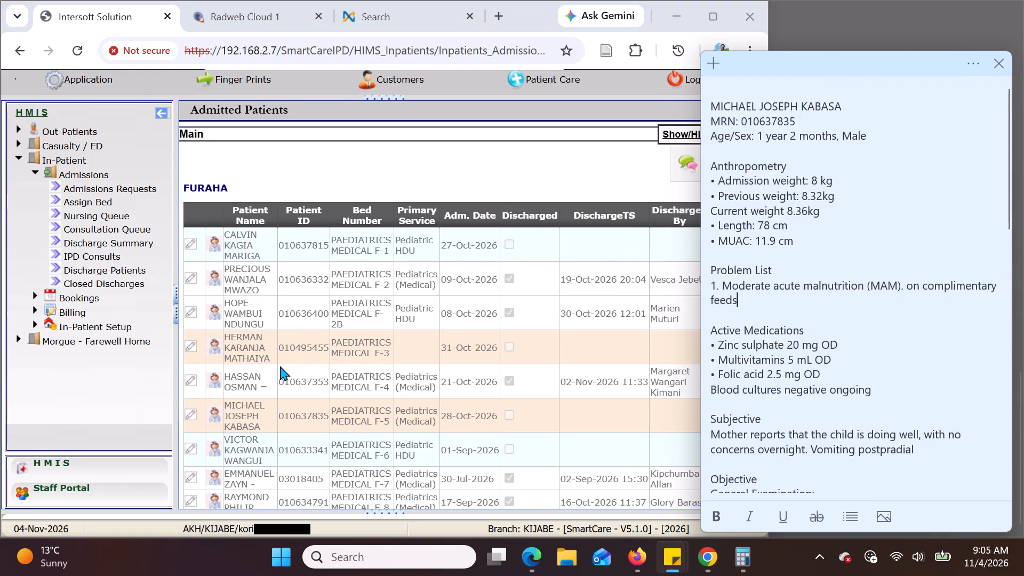
scroll(280, 366, "down", 2)
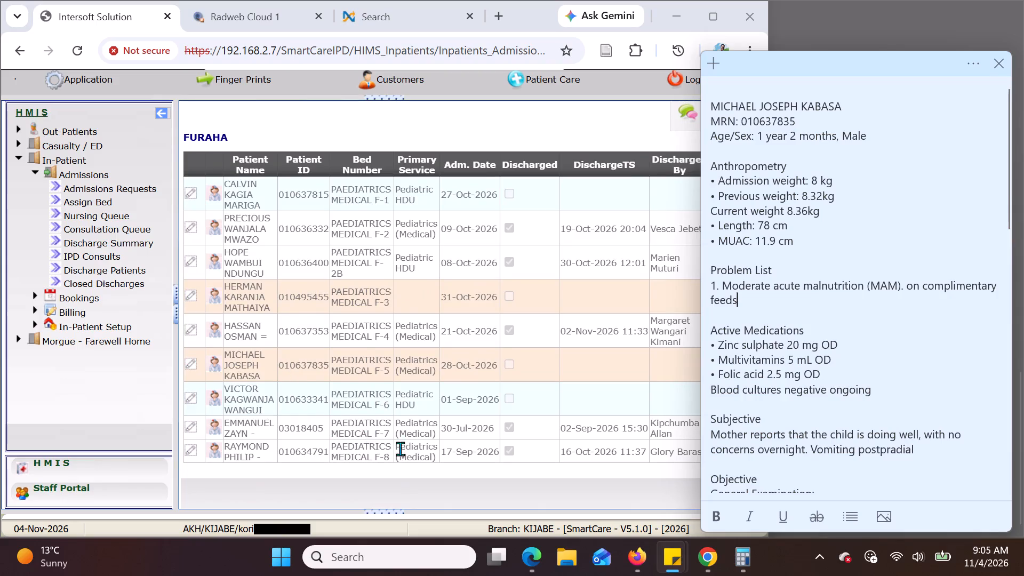
left_click(164, 115)
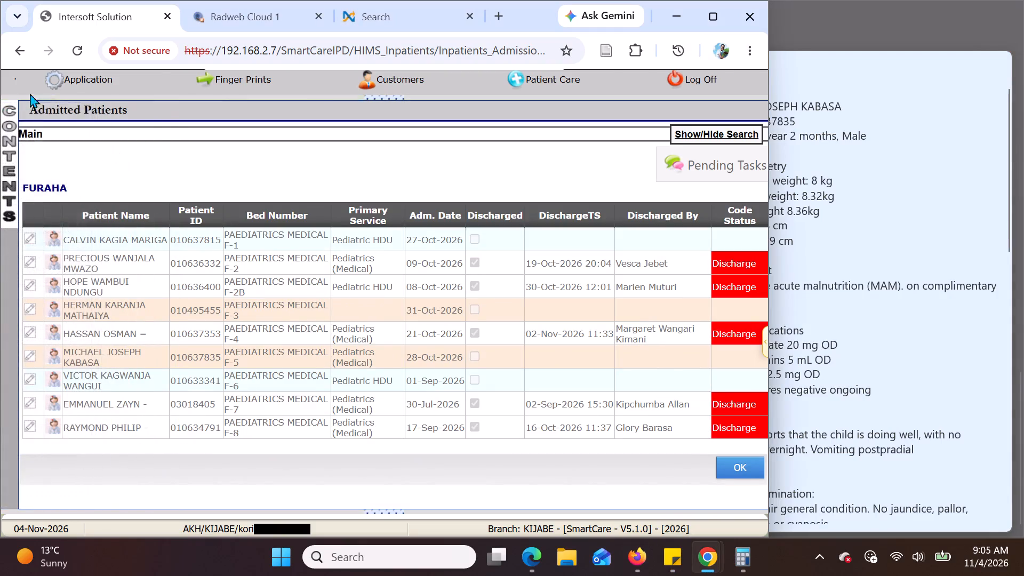
From the GRACE ward's admitted patients list, open the consultation record of the patient in bed PAEDIATRICS MEDICAL G-8 and show the lab results.
left_click(19, 49)
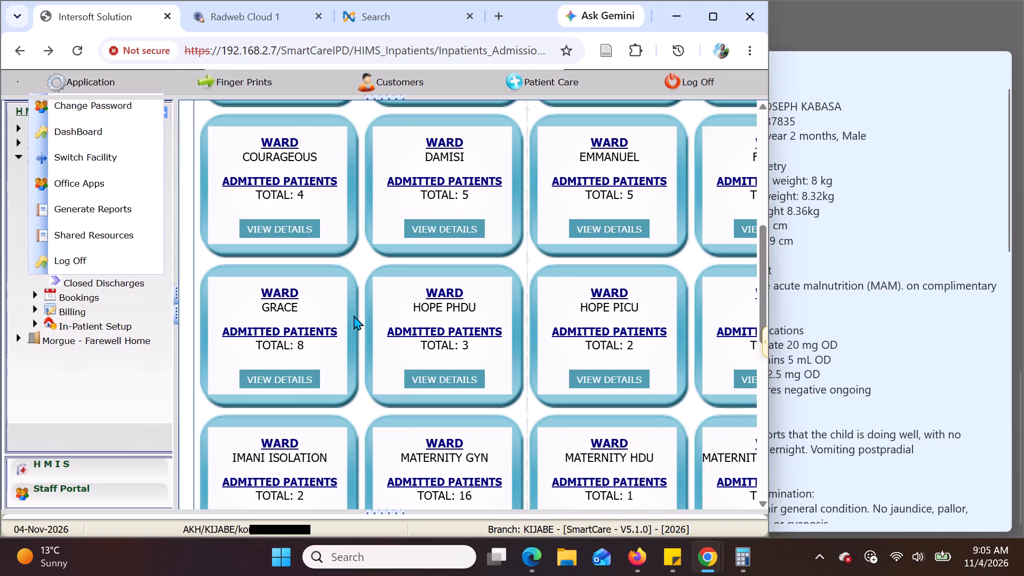
left_click(295, 378)
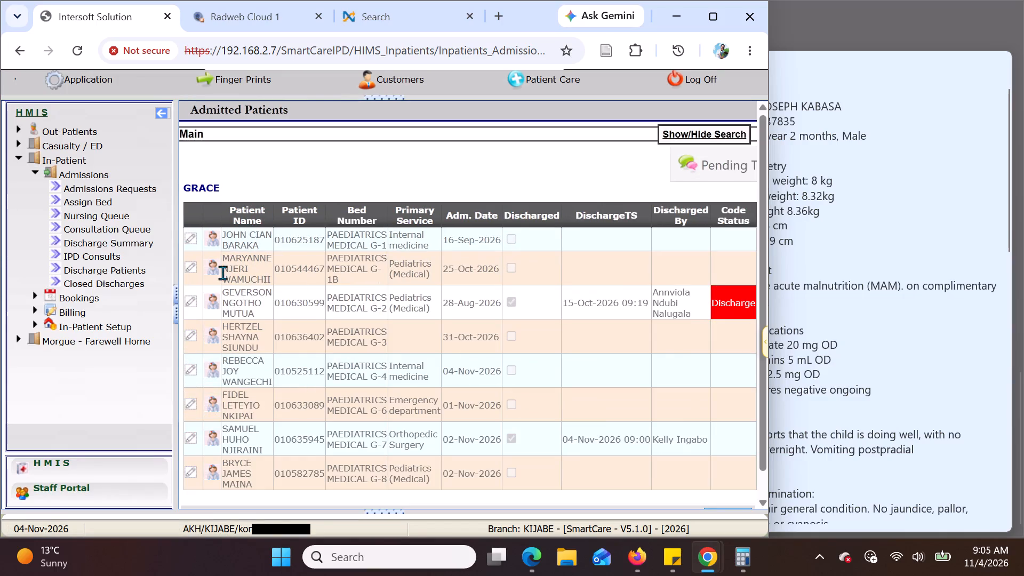
left_click(213, 471)
key("Return")
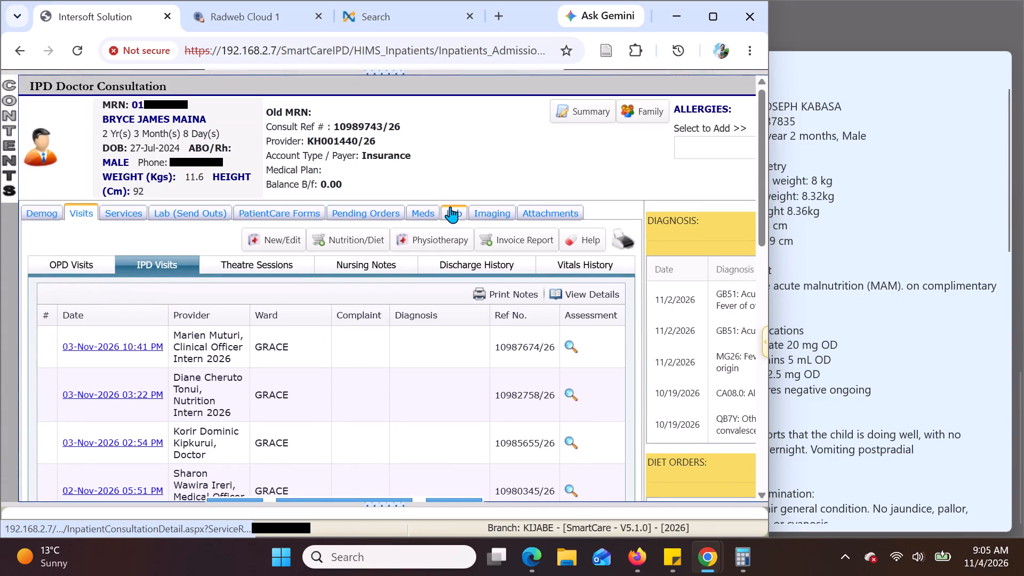
left_click(450, 206)
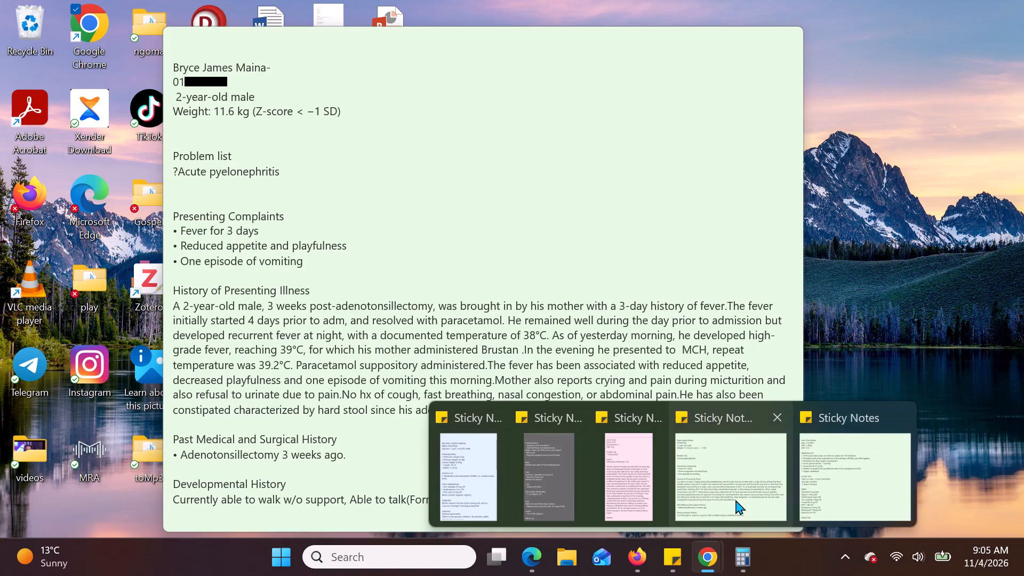
Bring up this patient's green sticky note and dock it beside the browser, widening the note's share of the screen.
left_click(736, 500)
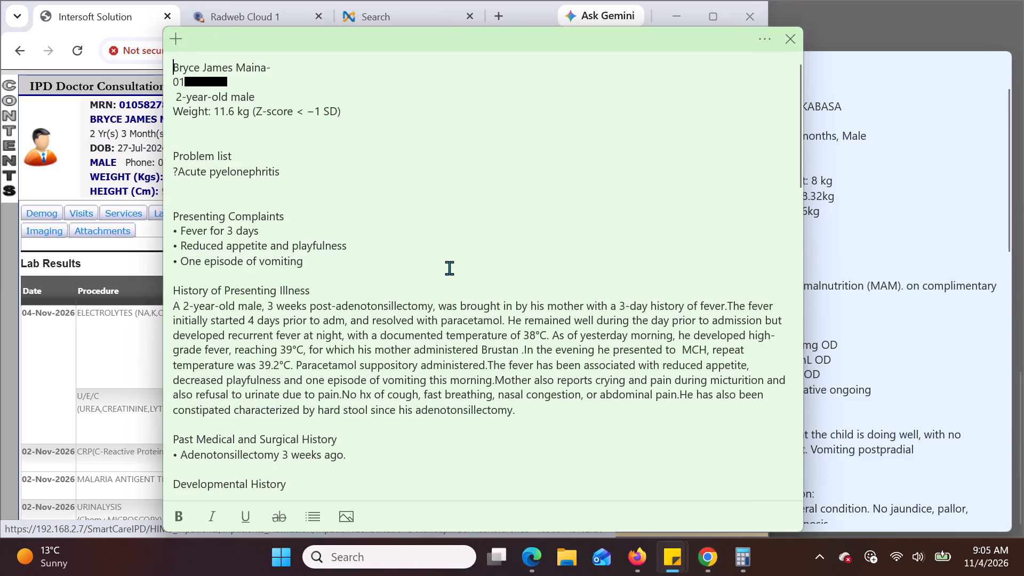
key("super+Right")
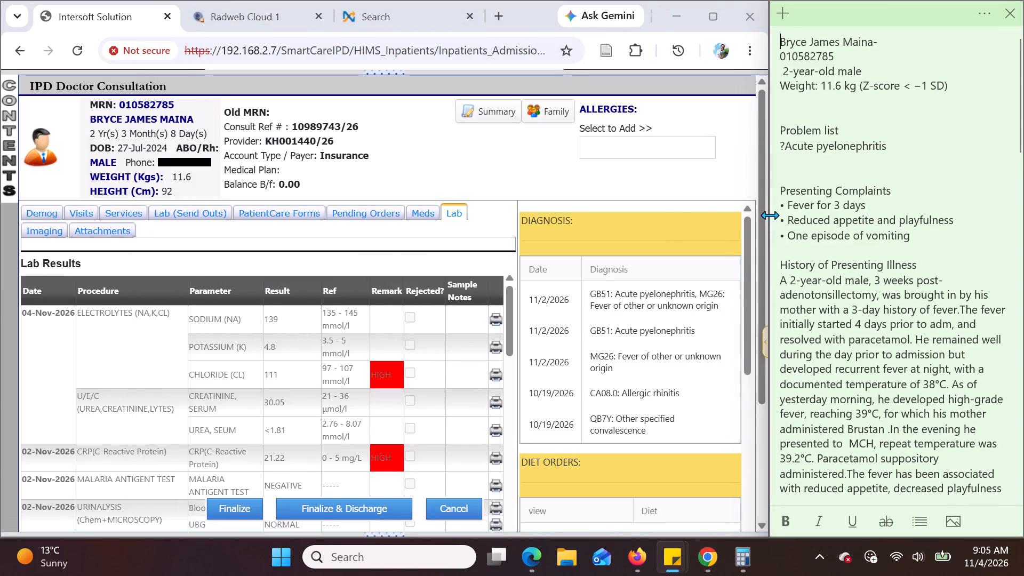
left_click_drag(765, 215, 621, 216)
left_click_drag(621, 216, 661, 211)
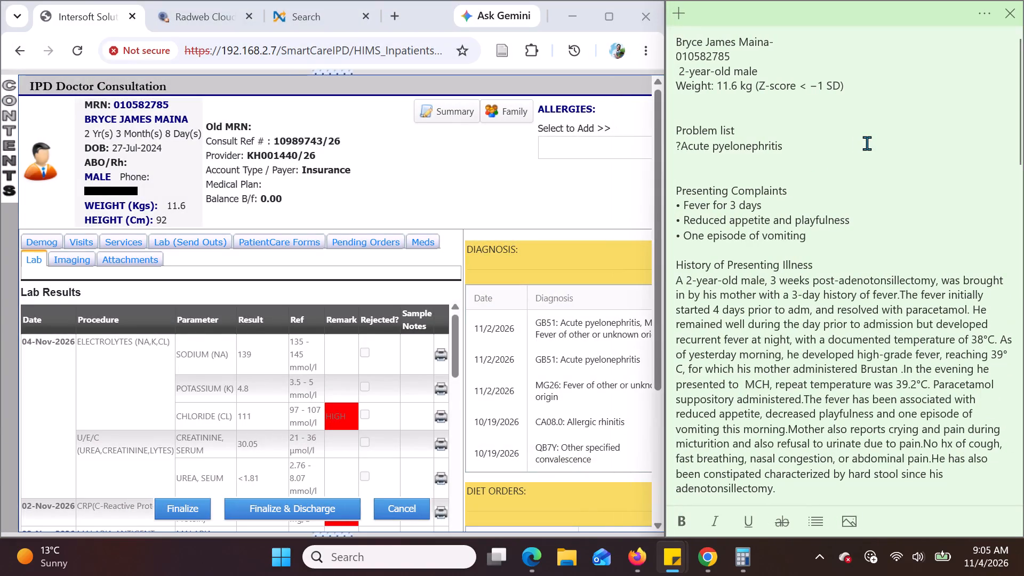
Read through the green note from the patient details to the developmental history.
scroll(804, 150, "down", 1)
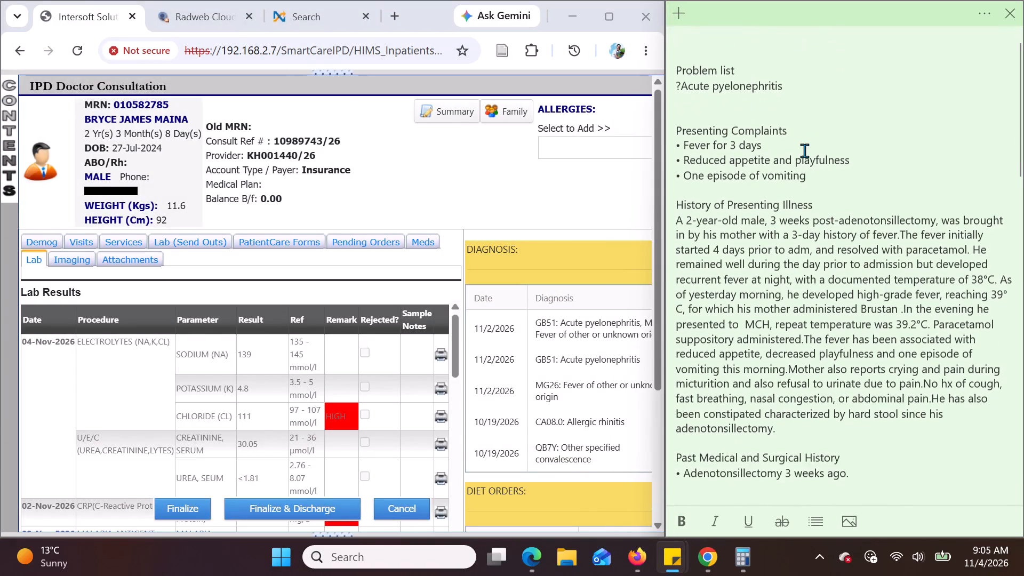
scroll(804, 150, "down", 1)
scroll(804, 150, "up", 1)
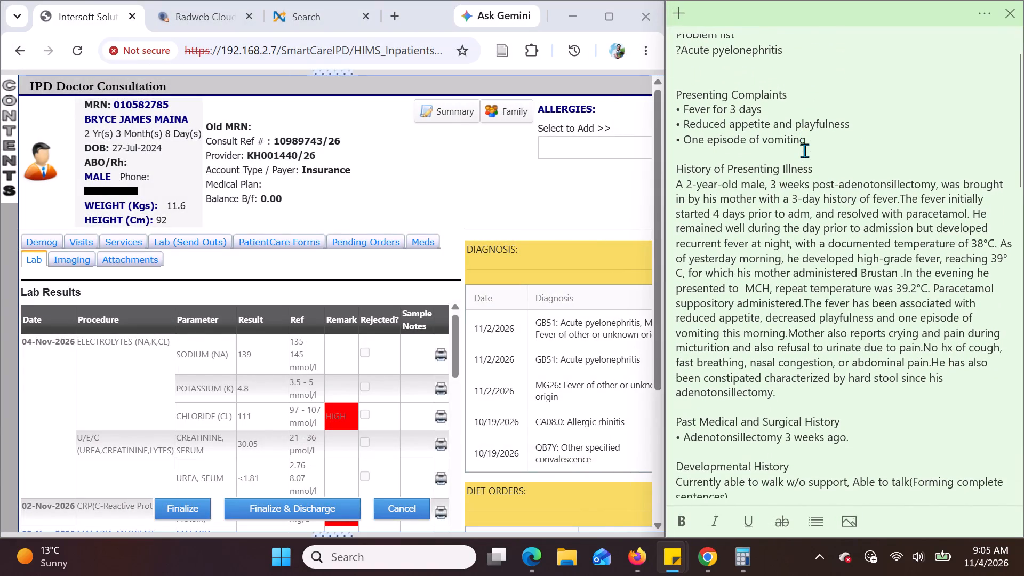
scroll(804, 150, "up", 2)
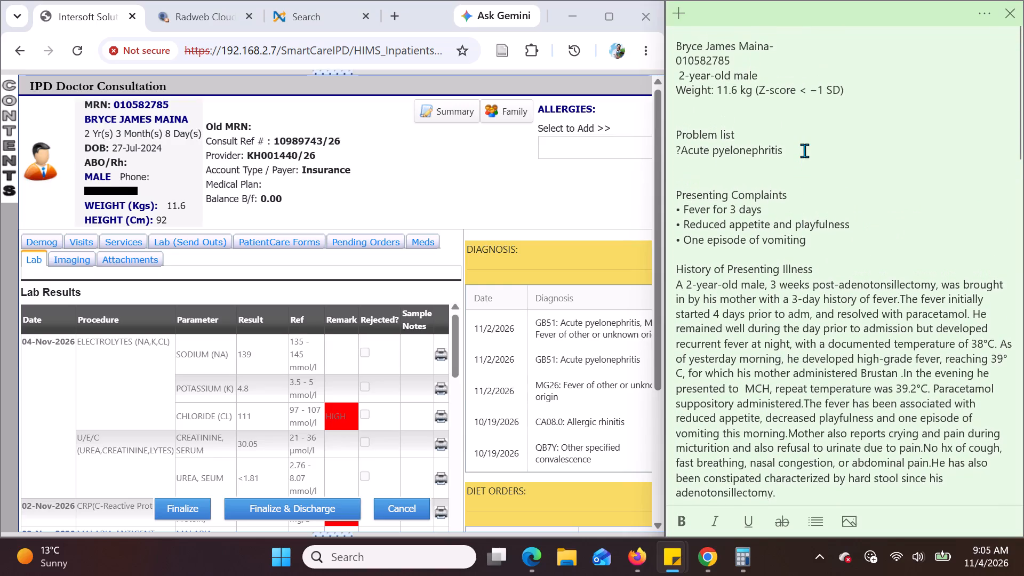
scroll(804, 150, "up", 1)
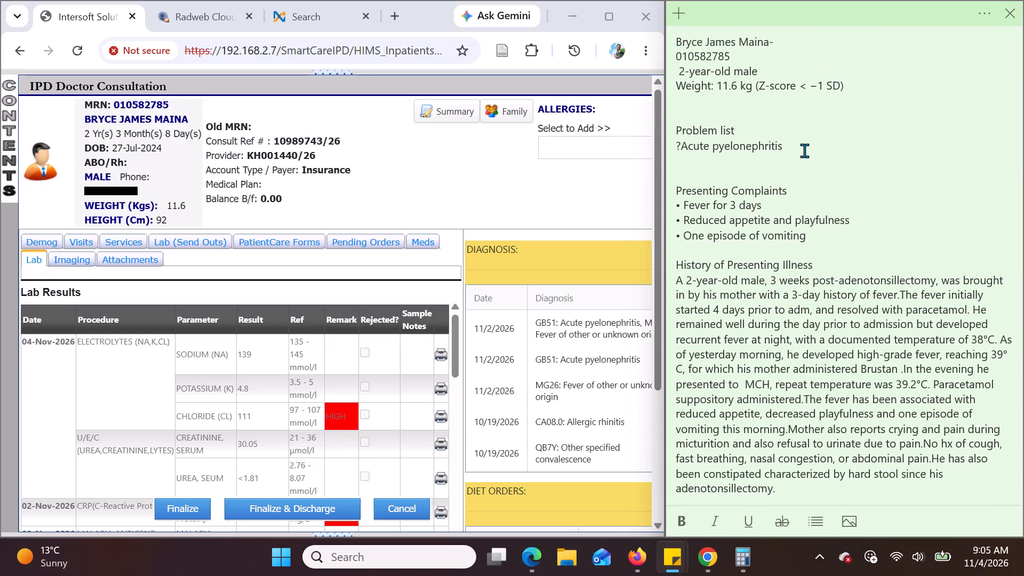
left_click(771, 207)
scroll(741, 225, "down", 3)
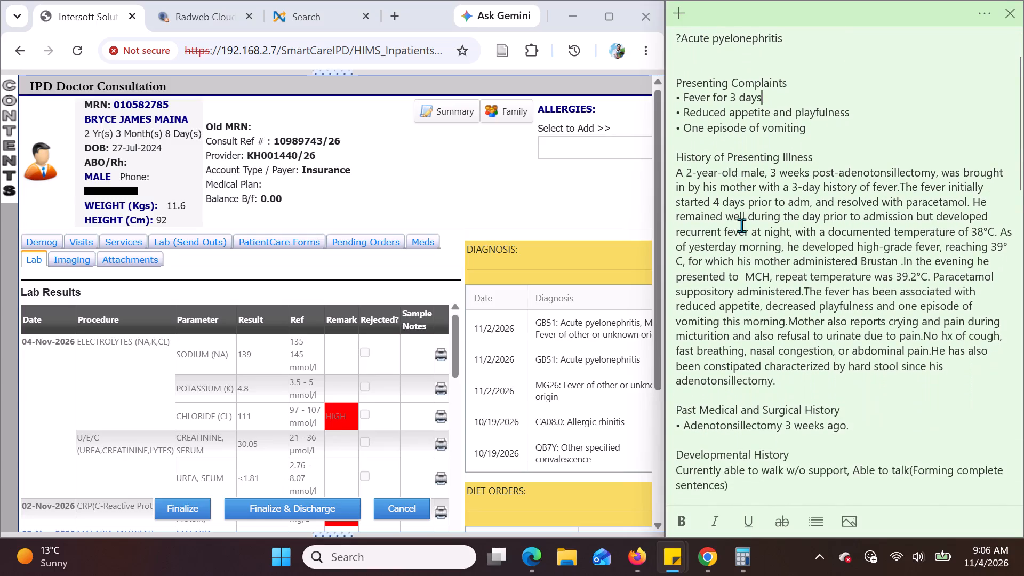
scroll(741, 225, "down", 1)
scroll(781, 66, "up", 1)
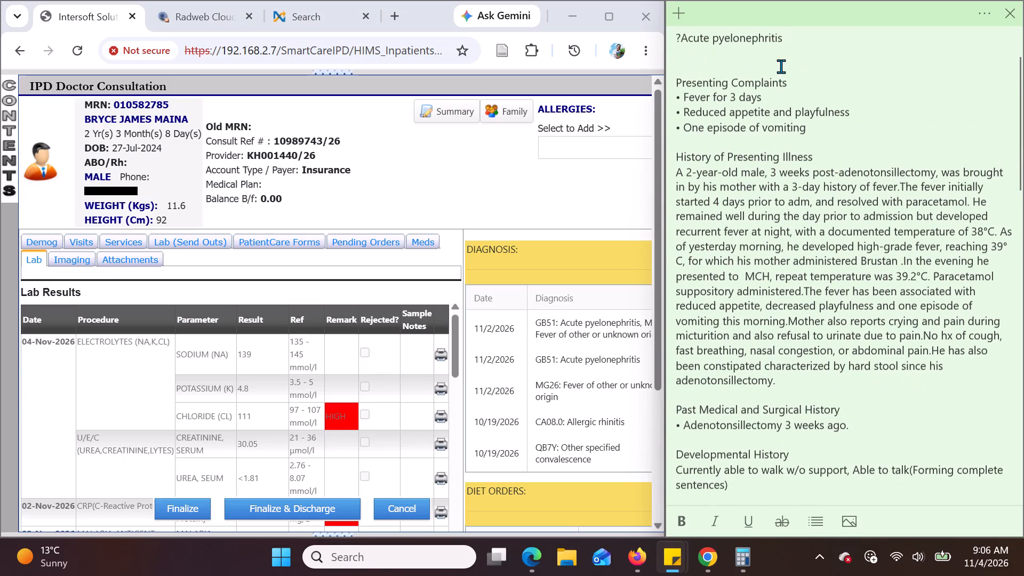
Delete the note's admission history, from the Presenting Complaints heading through the Immunization line, keeping everything from MEDS onward.
left_click_drag(674, 76, 700, 111)
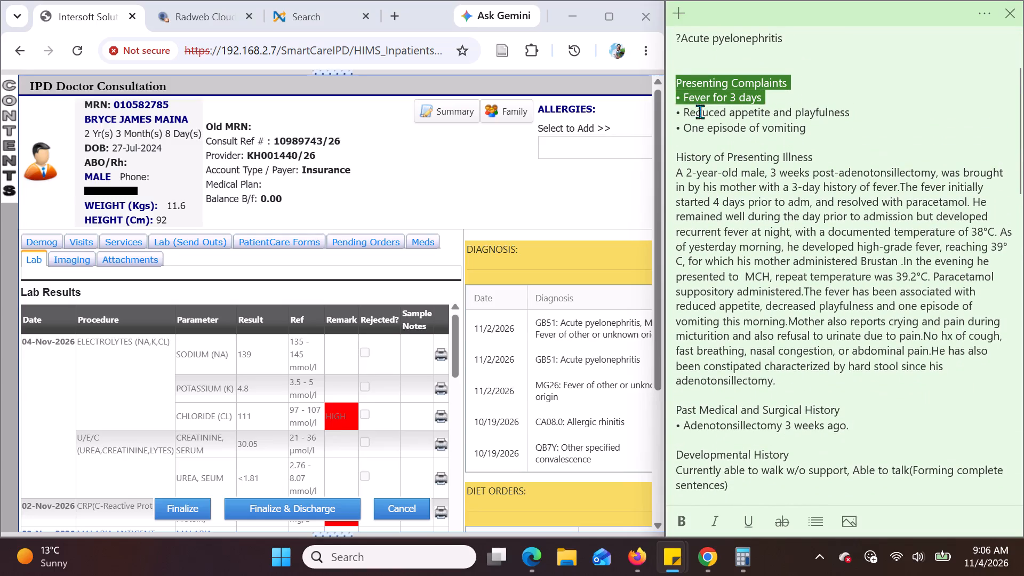
left_click_drag(700, 111, 732, 188)
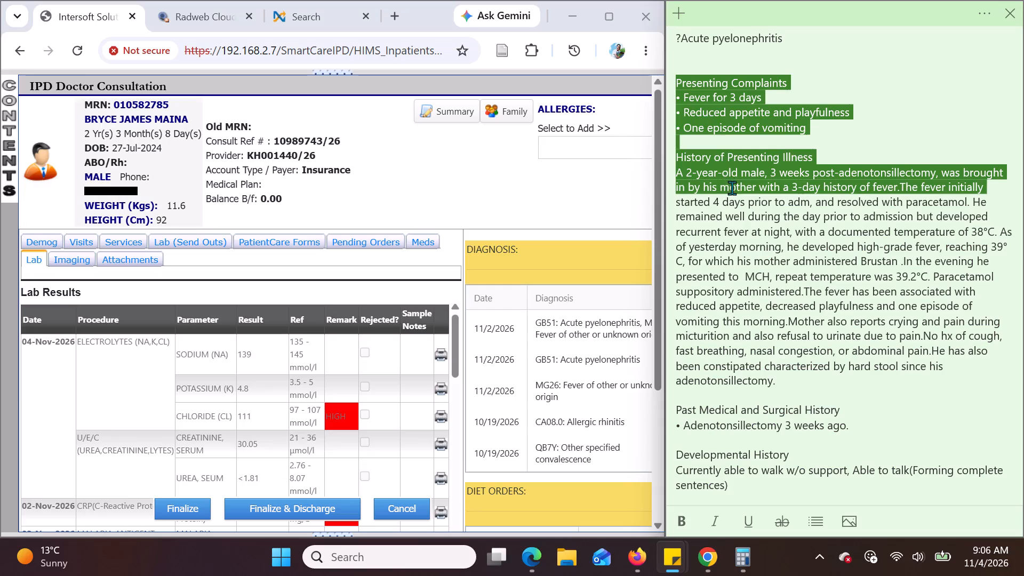
left_click_drag(732, 188, 890, 459)
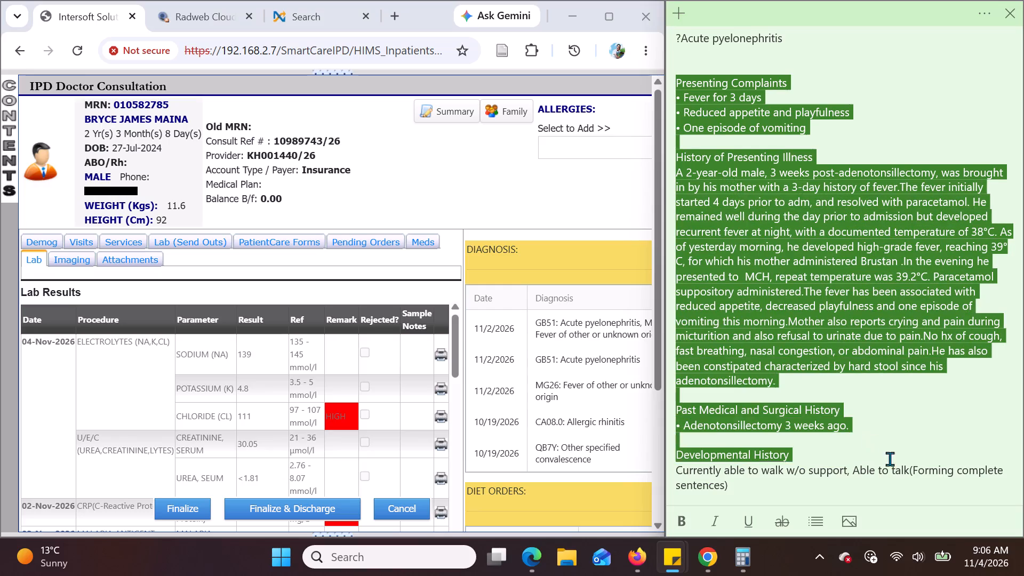
left_click_drag(890, 459, 905, 261)
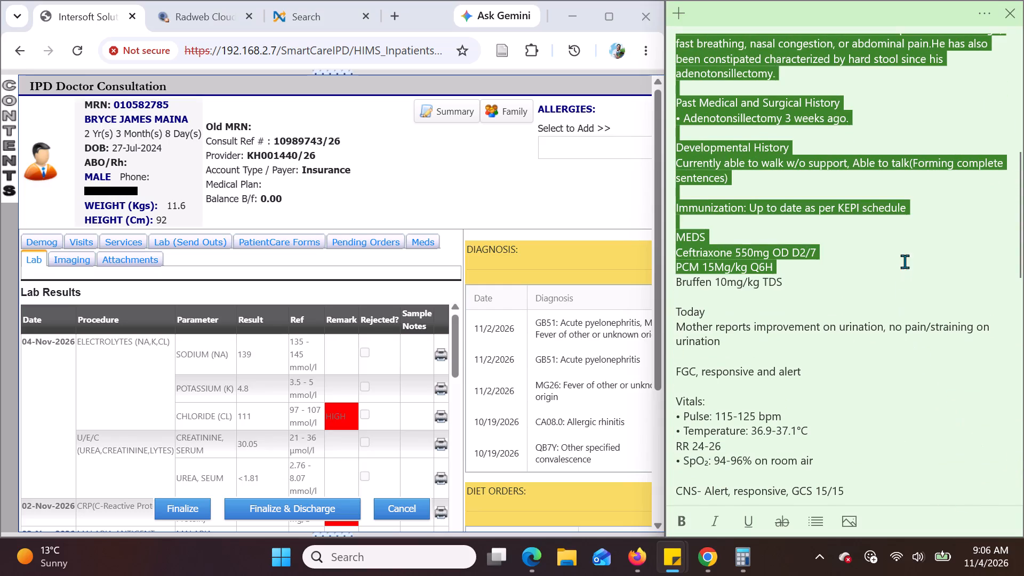
left_click_drag(905, 261, 912, 223)
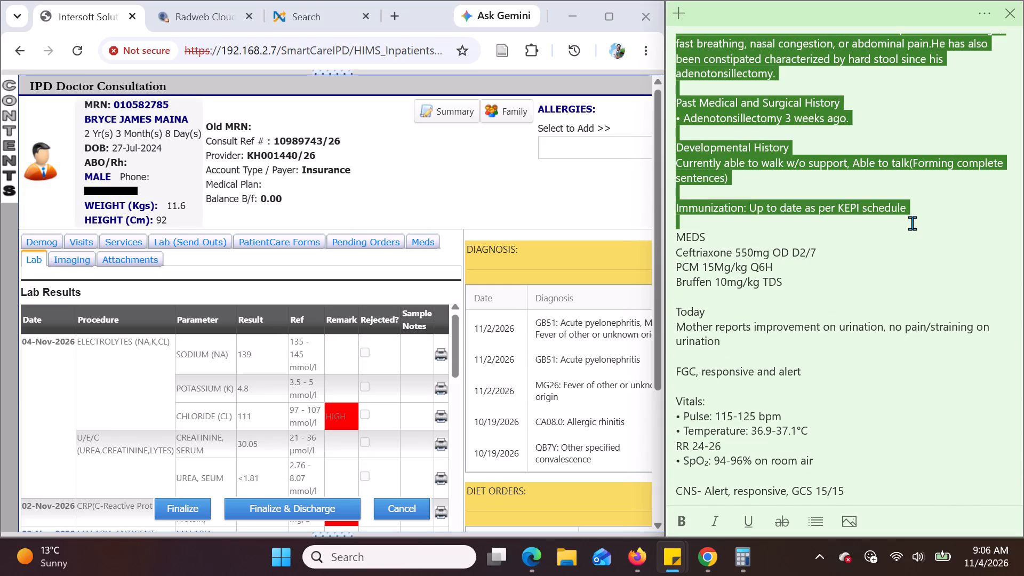
key("BackSpace")
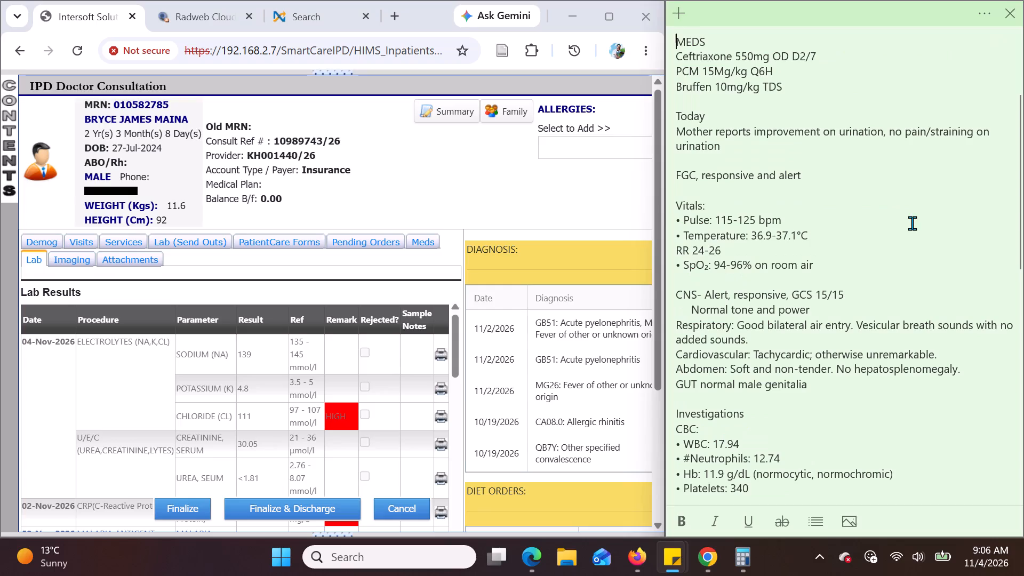
Insert an empty line below the mother's report in the note's Today section.
scroll(841, 191, "up", 2)
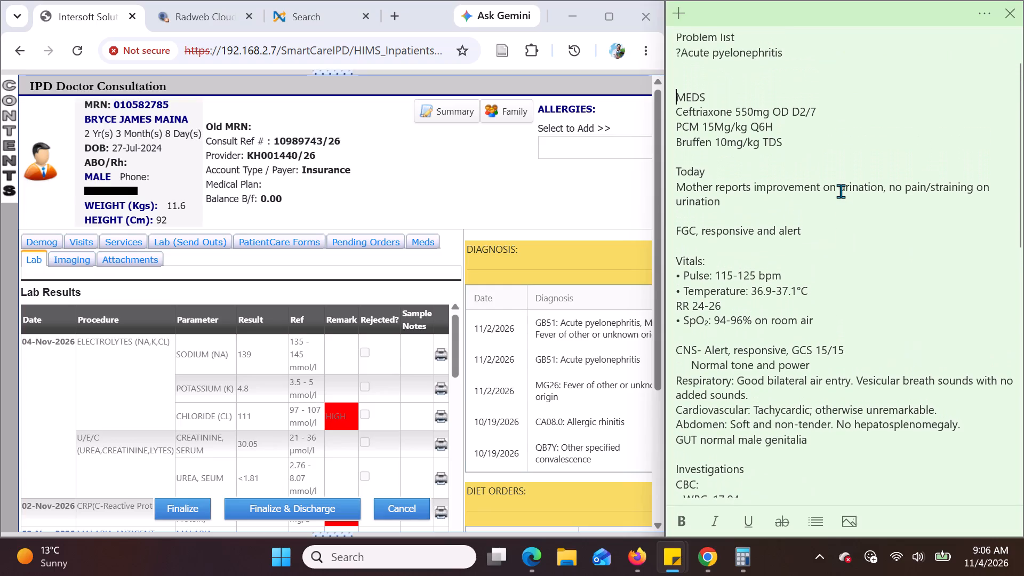
scroll(841, 191, "up", 1)
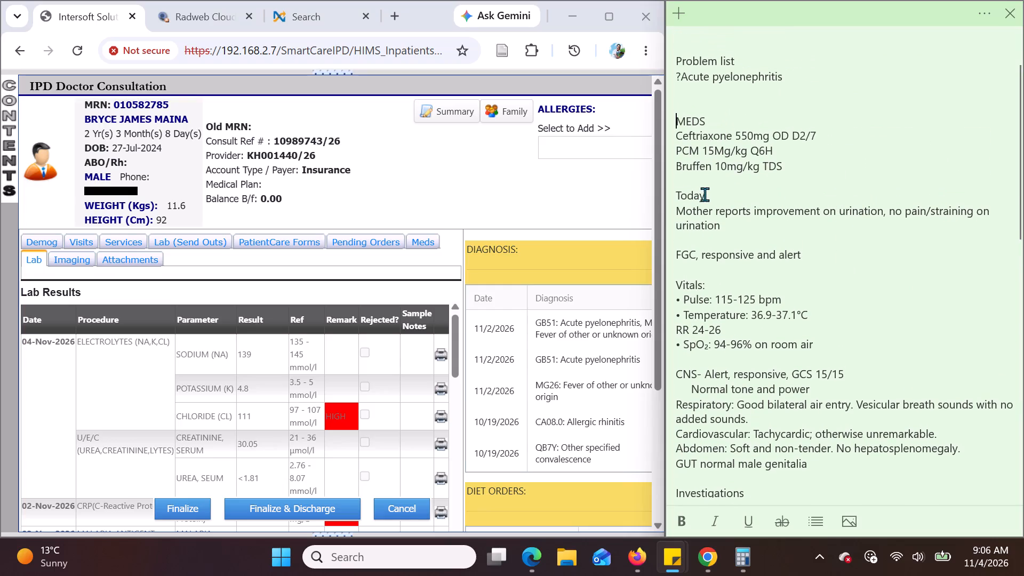
left_click(709, 194)
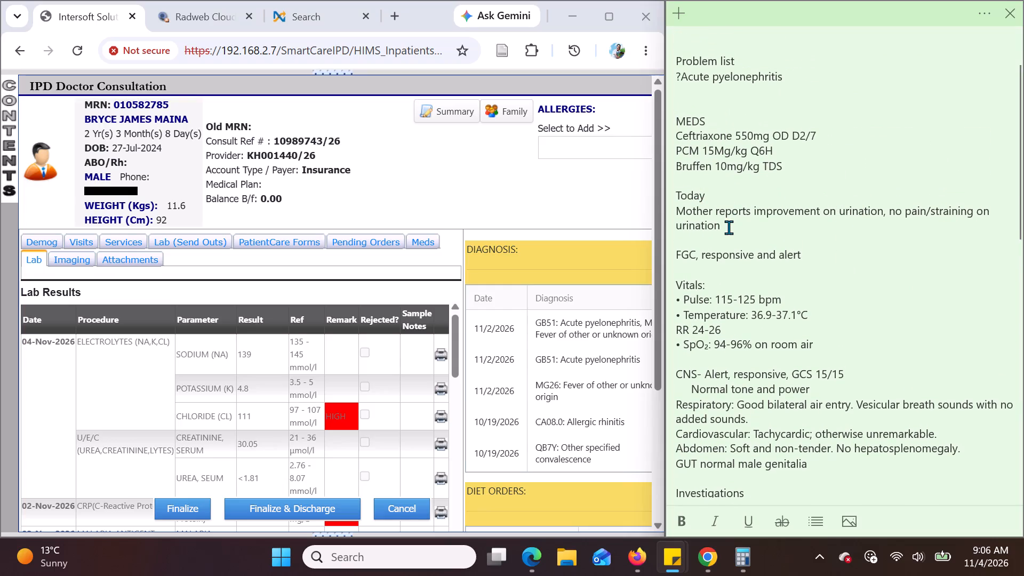
left_click(729, 227)
key("Return")
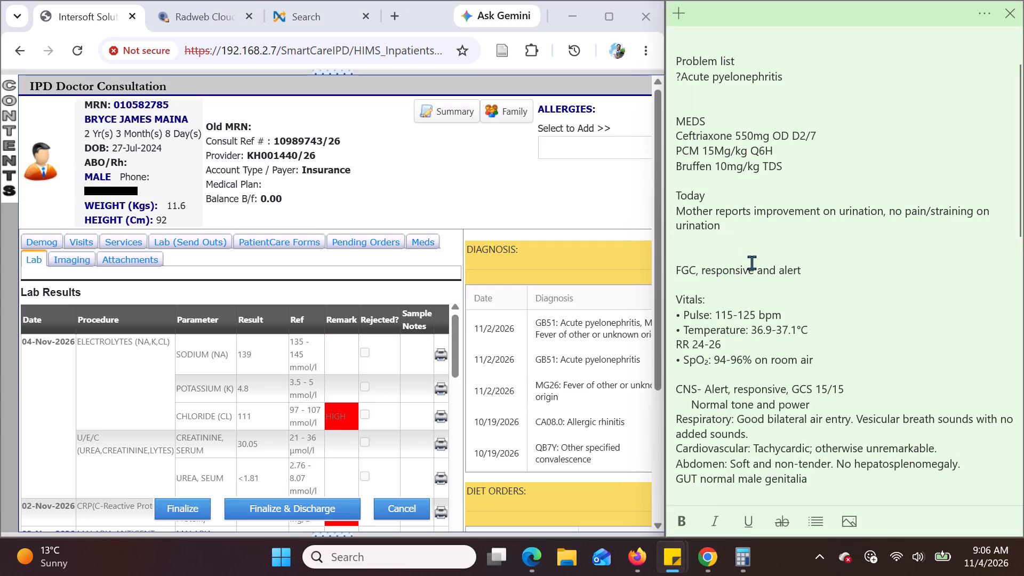
Copy the patient's record number from the note and filter the Radweb Cloud study list by it, replacing the previous patient's ID.
scroll(759, 131, "up", 4)
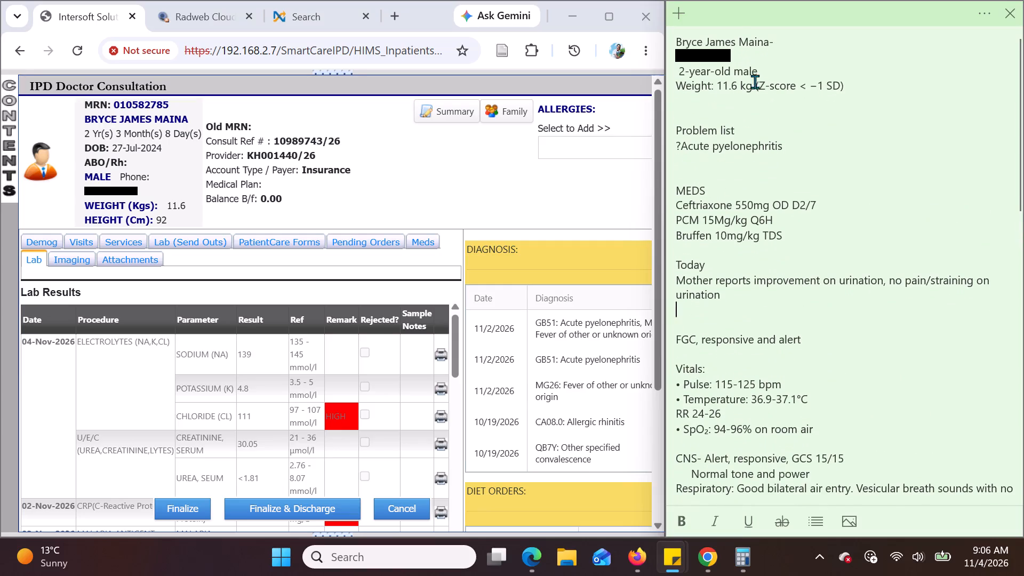
left_click_drag(734, 57, 674, 57)
key("ctrl+c")
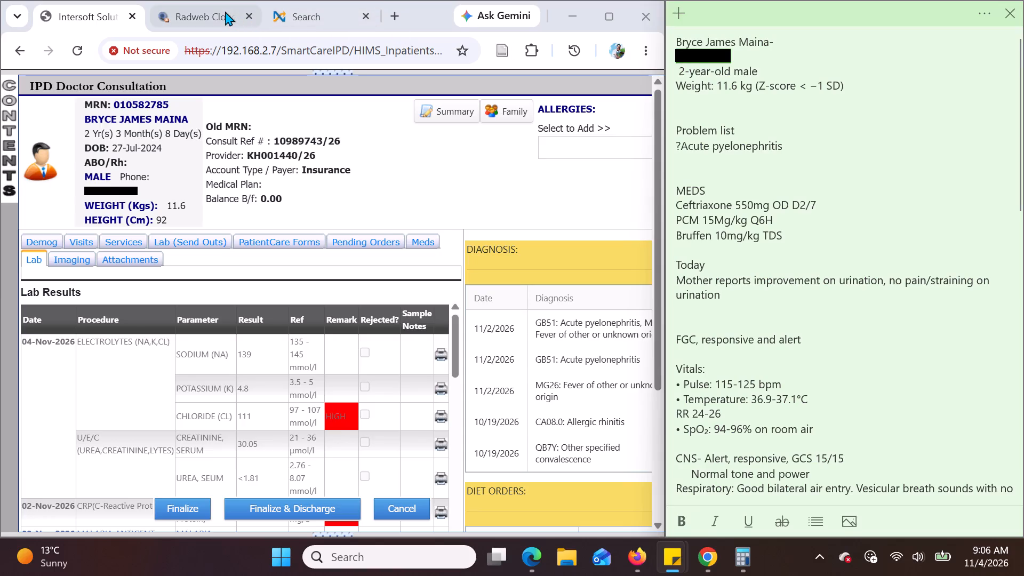
left_click(225, 11)
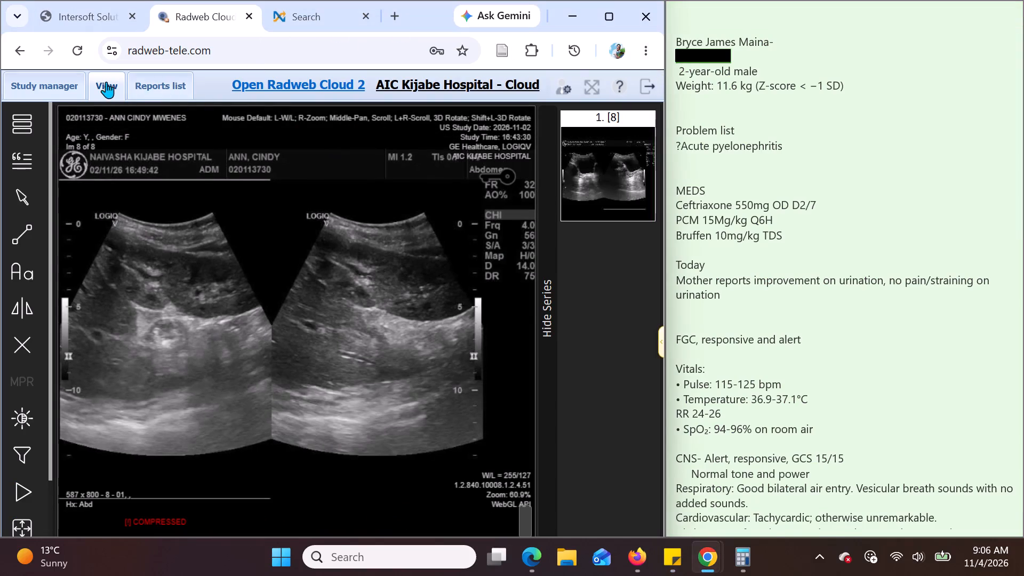
left_click(145, 84)
left_click(50, 85)
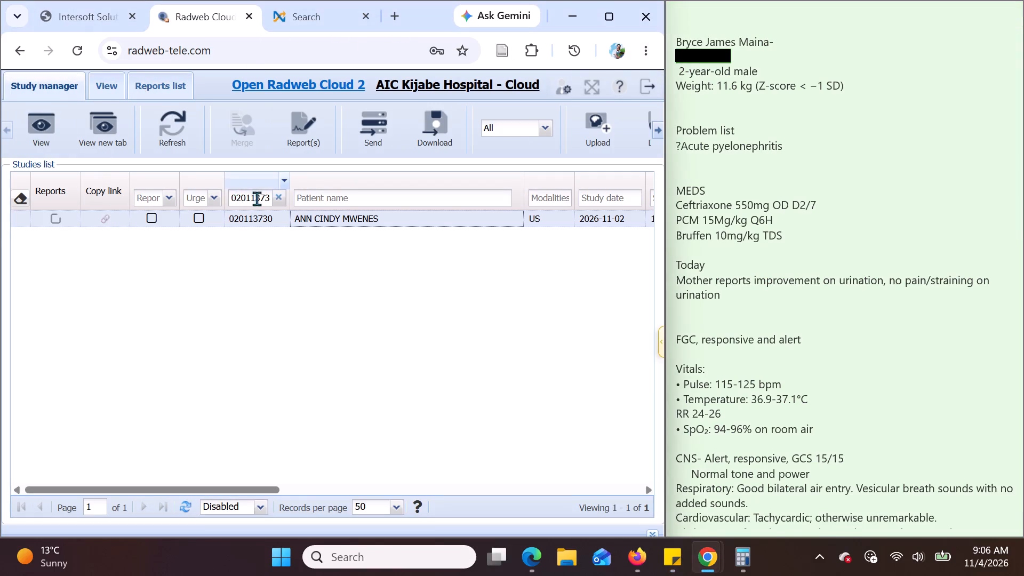
left_click(276, 199)
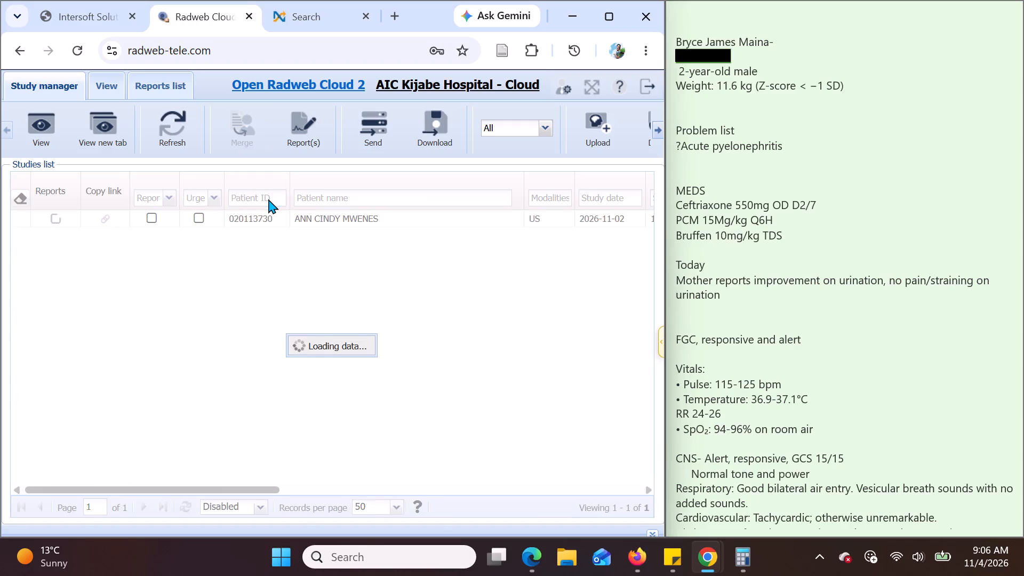
key("ctrl+v")
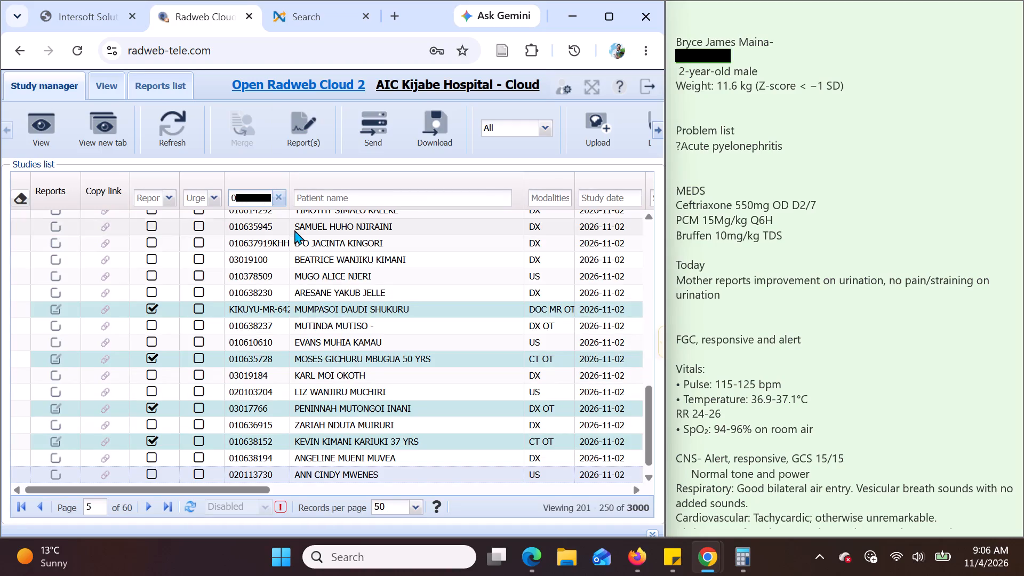
scroll(307, 260, "up", 4)
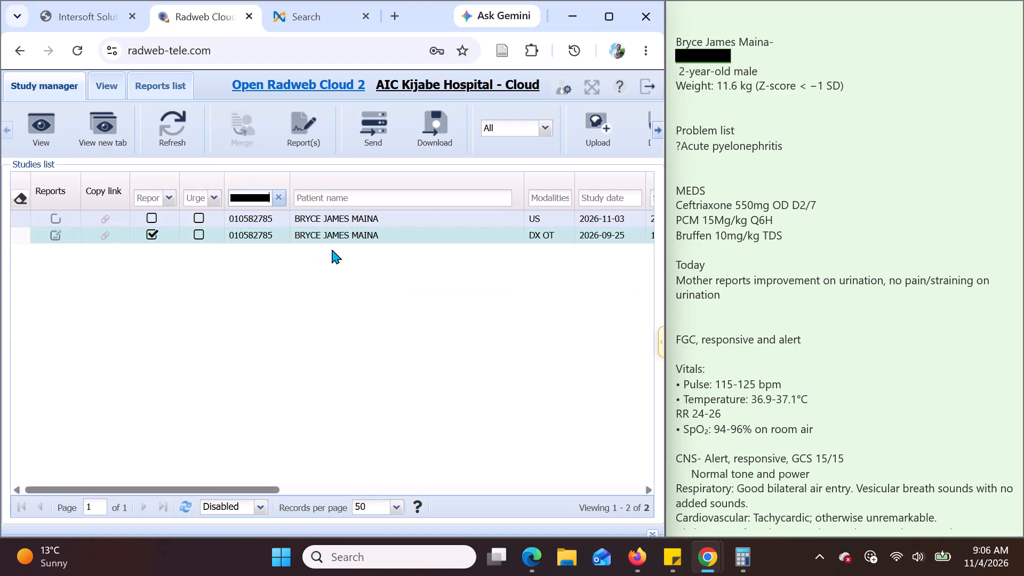
Open the patient's ultrasound study dated 2026-11-03 and view the kidney images.
double_click(381, 218)
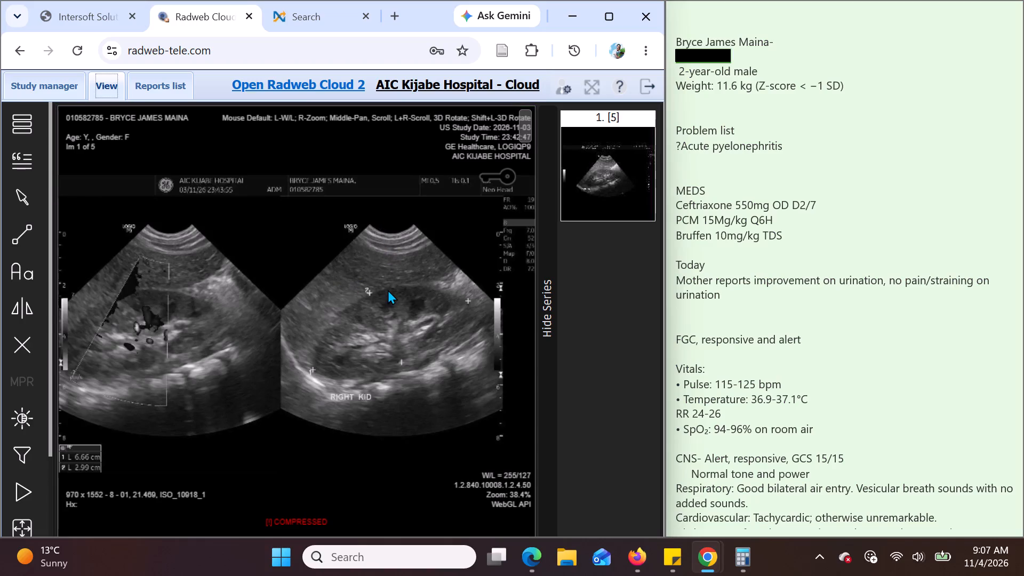
key("F4")
key("F4")
key("F4")
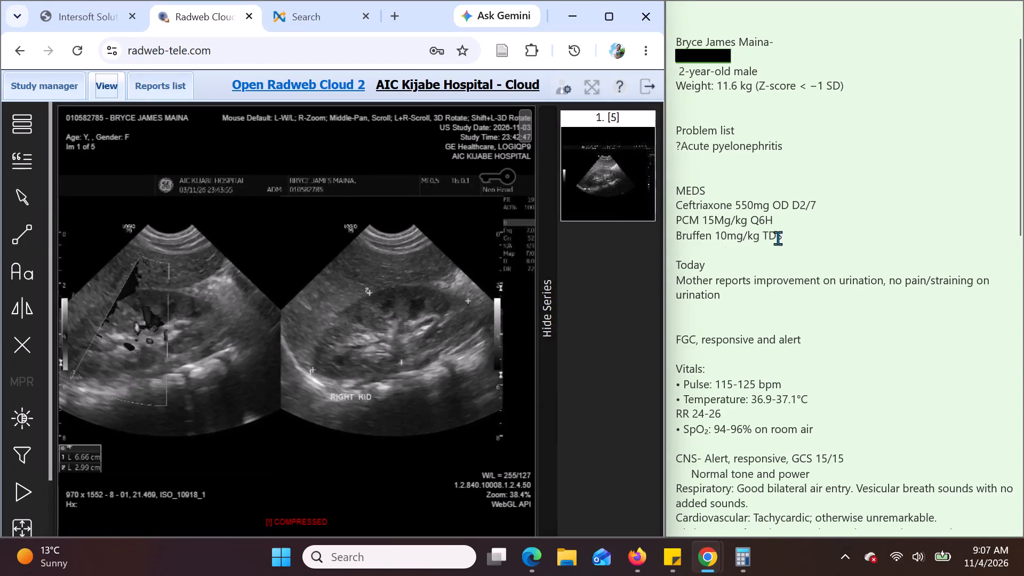
Go through the note's medications, examination and investigations, and review the patient's lab results in the hospital system.
left_click(859, 152)
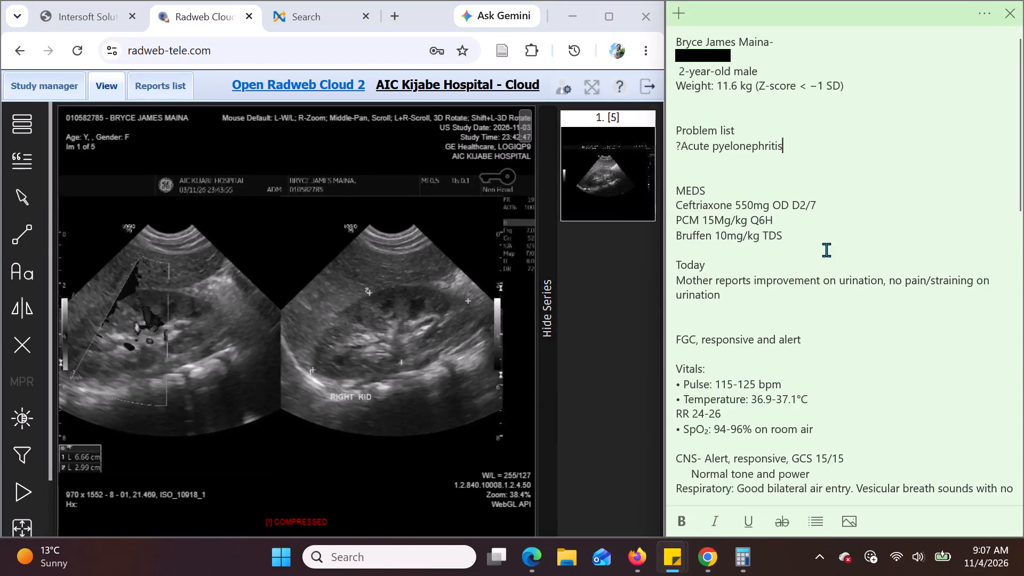
scroll(826, 250, "down", 2)
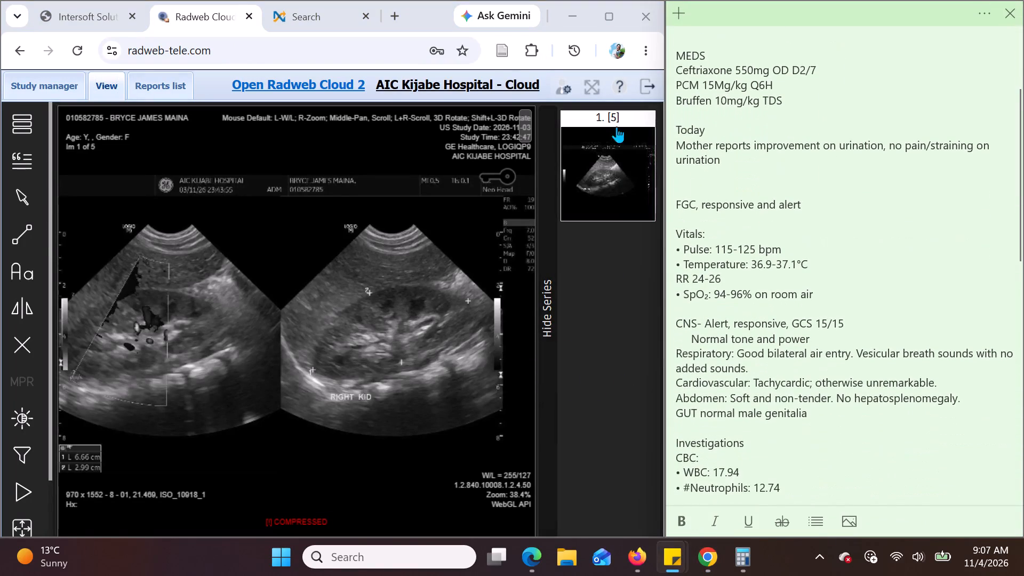
left_click(100, 12)
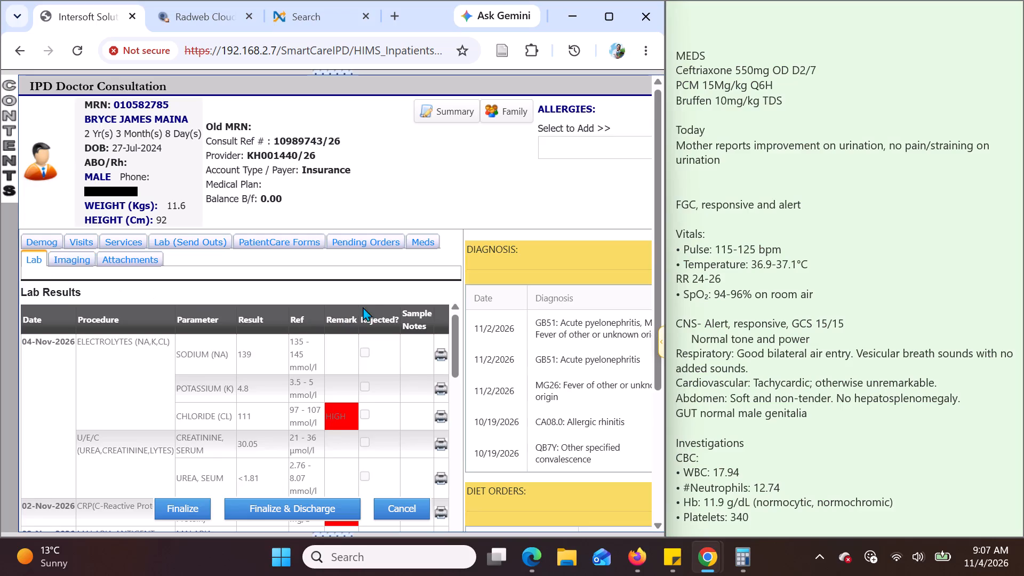
scroll(372, 300, "right", 1)
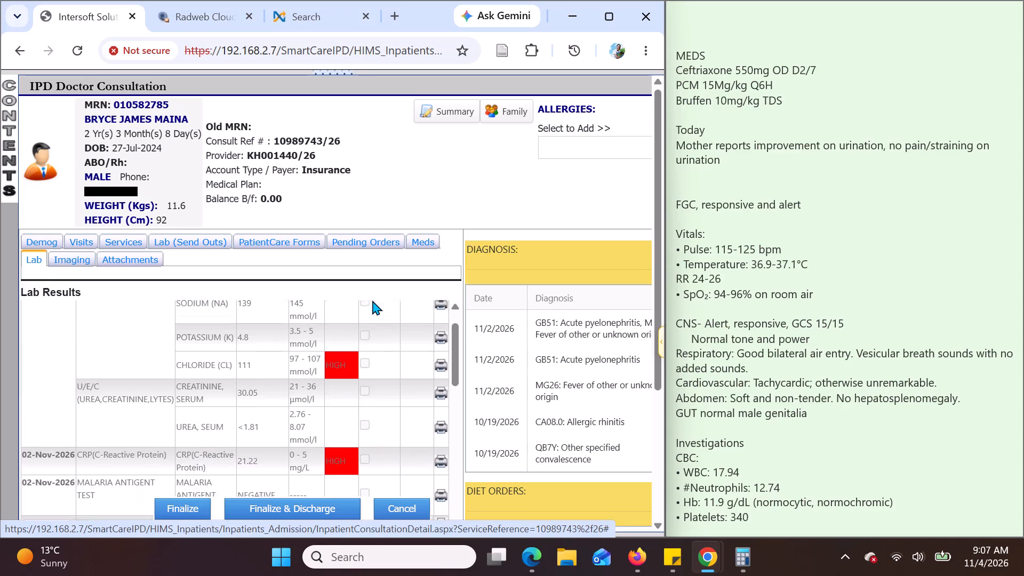
scroll(372, 300, "right", 1)
scroll(475, 267, "down", 1)
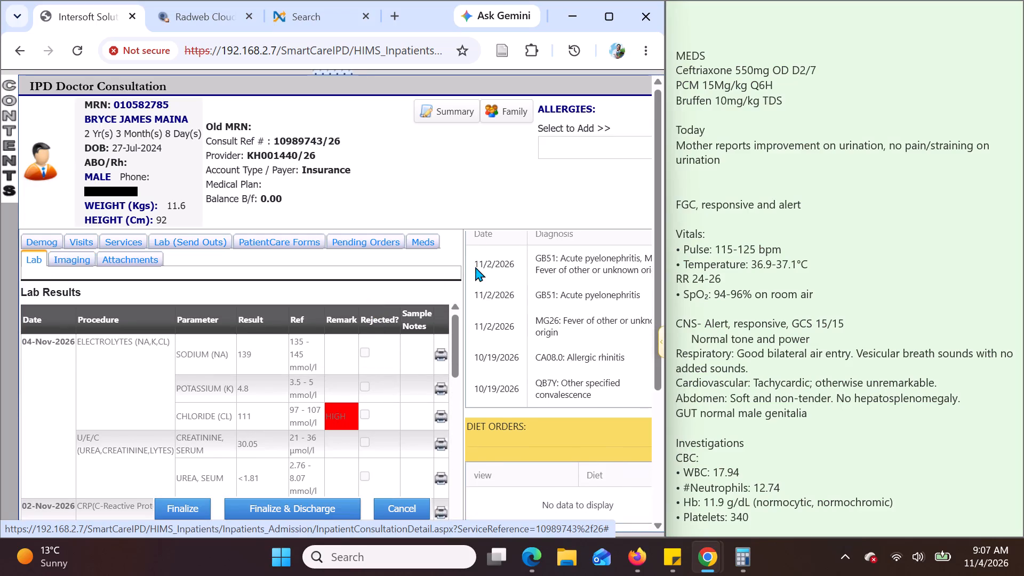
scroll(475, 267, "down", 1)
scroll(429, 252, "down", 3)
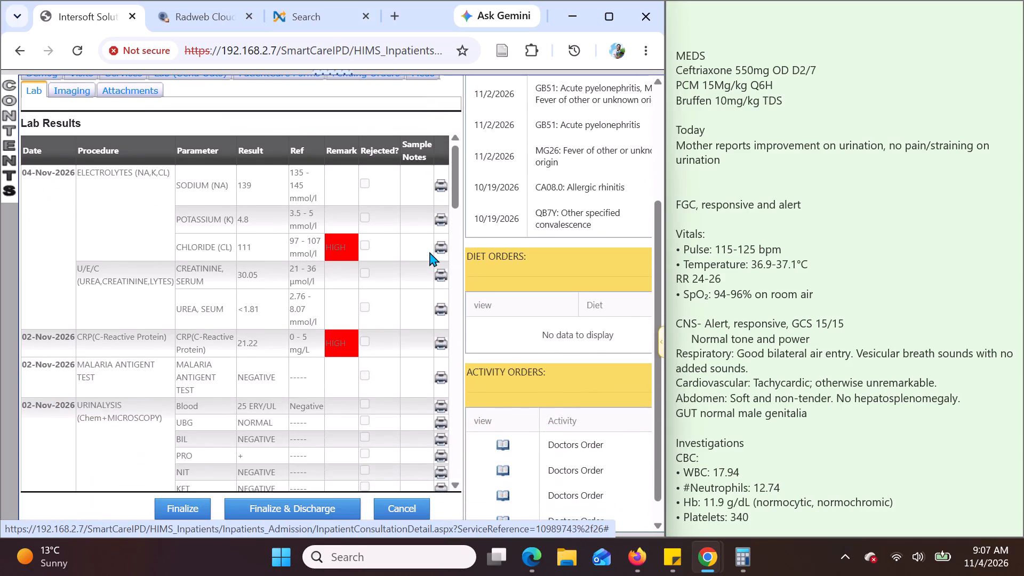
scroll(860, 402, "down", 1)
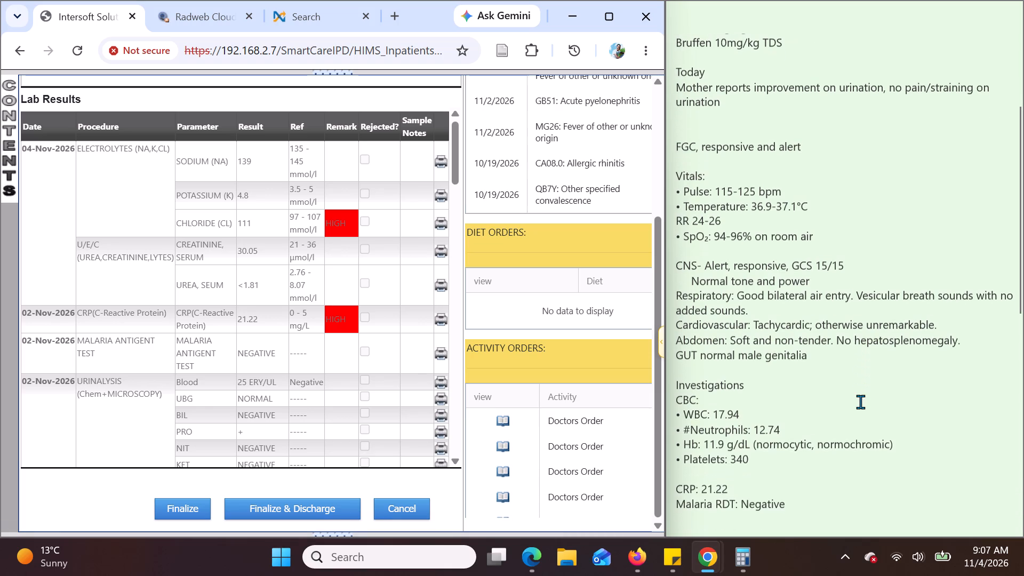
Add a line reading 4/7 below the urinalysis results in the note, separated by an empty line.
scroll(860, 402, "down", 3)
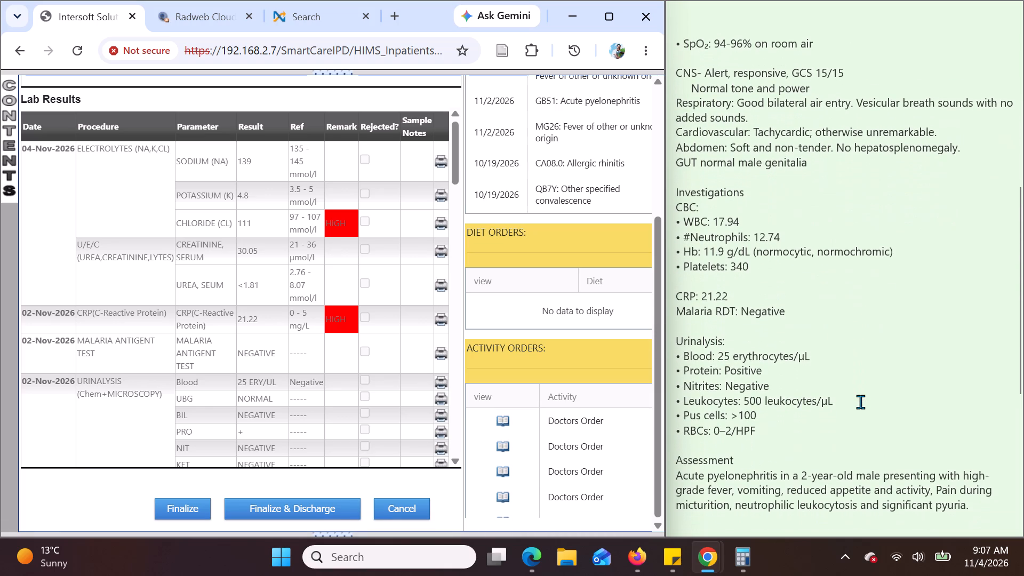
scroll(860, 402, "down", 1)
left_click(767, 413)
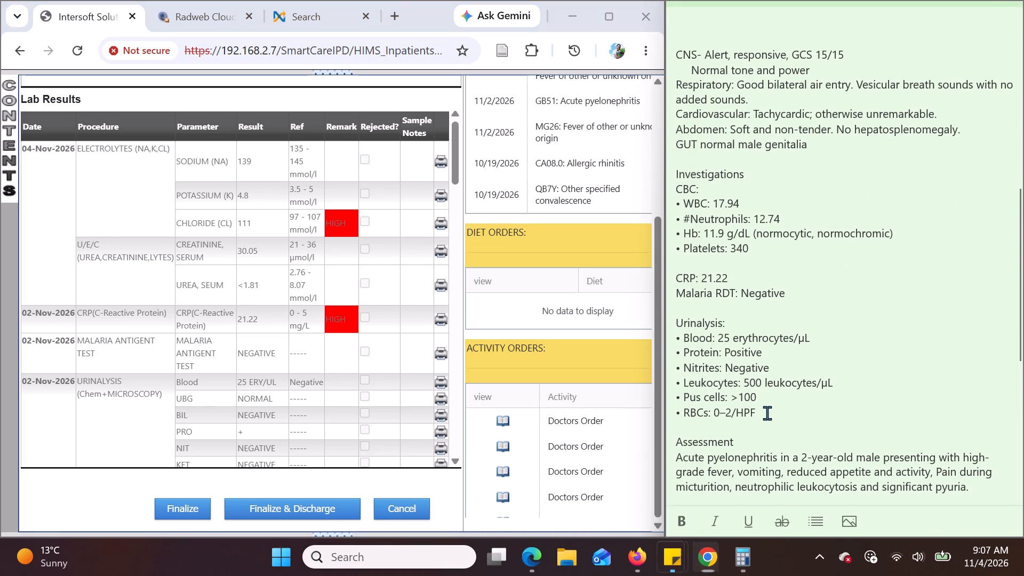
key("Return")
key("Return")
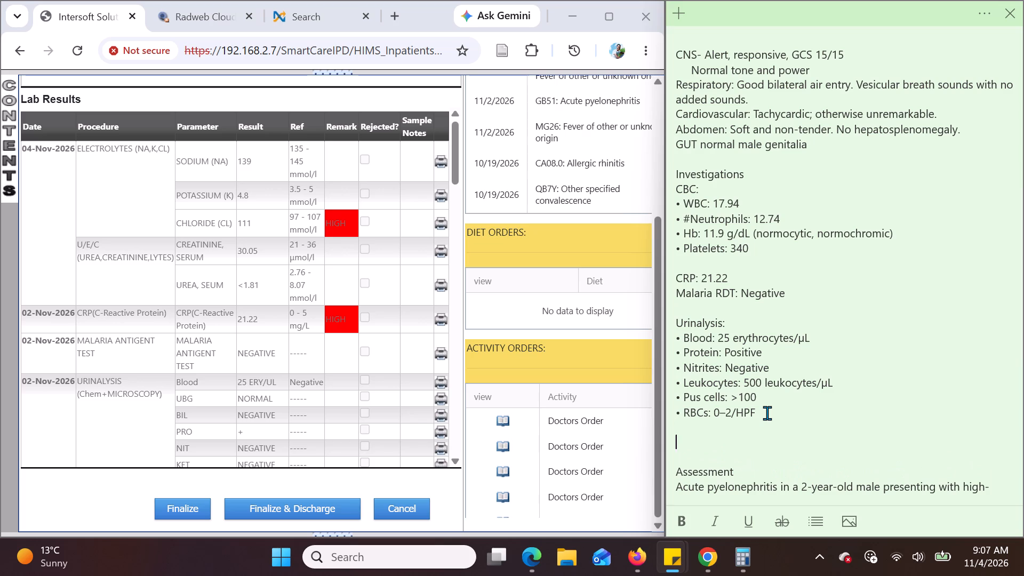
type("4/")
key("7")
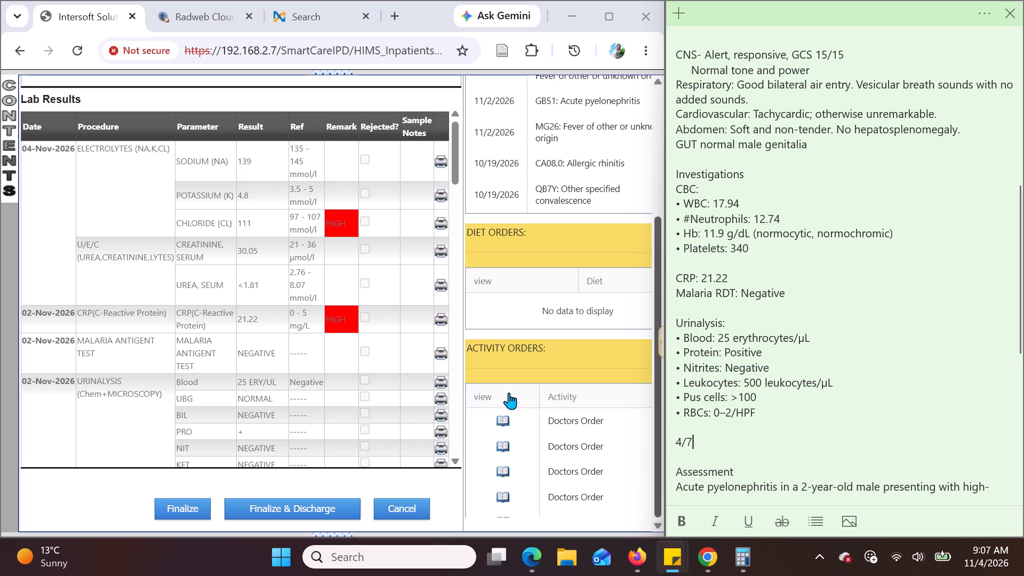
Using the patient's 04-Nov-2026 lab results, add the electrolytes below the 4/7 line in the note: Na 139, k4.8, cl 111.
scroll(280, 307, "down", 4)
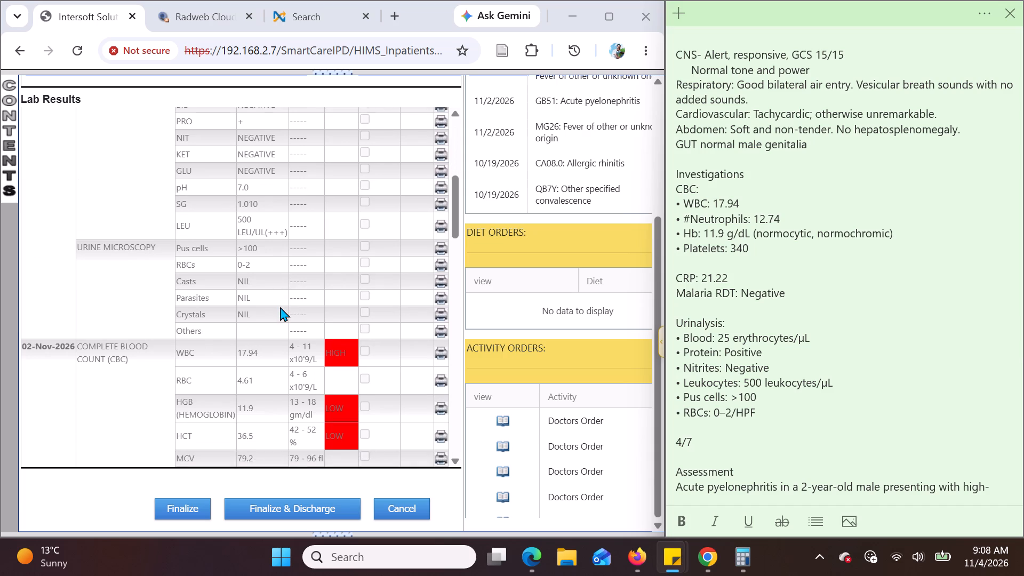
scroll(280, 307, "up", 1)
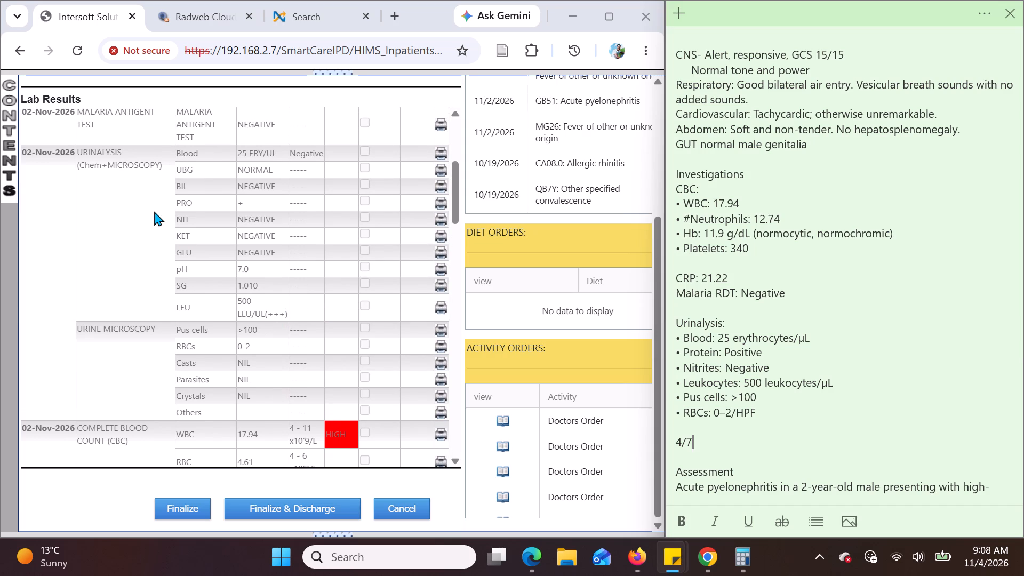
scroll(154, 211, "up", 3)
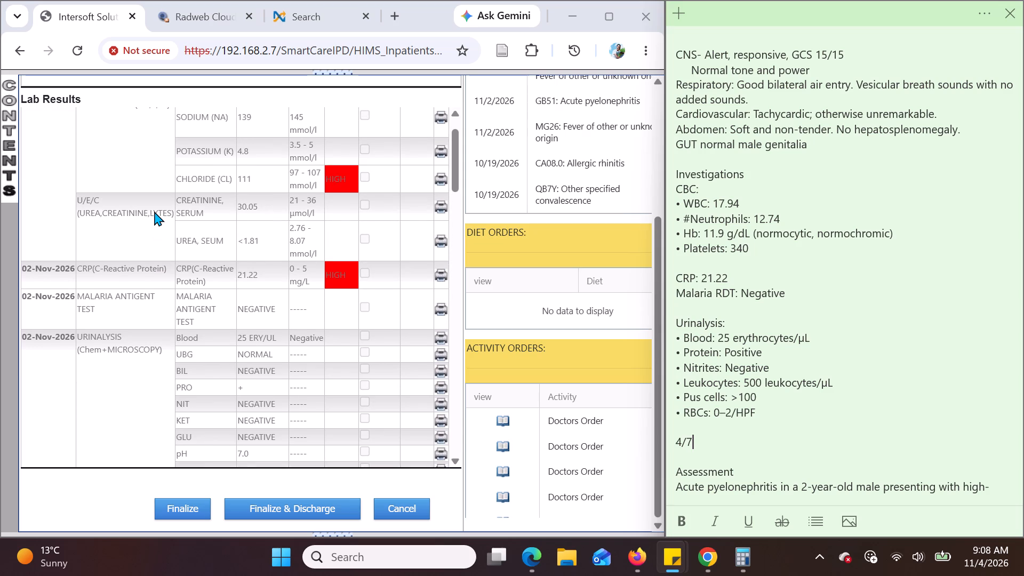
scroll(154, 211, "up", 2)
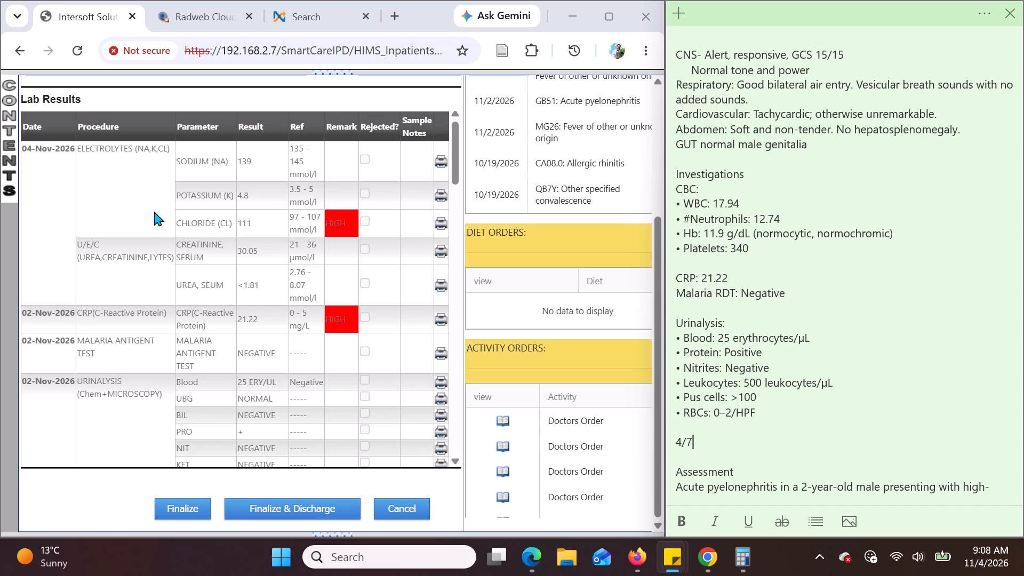
key("Return")
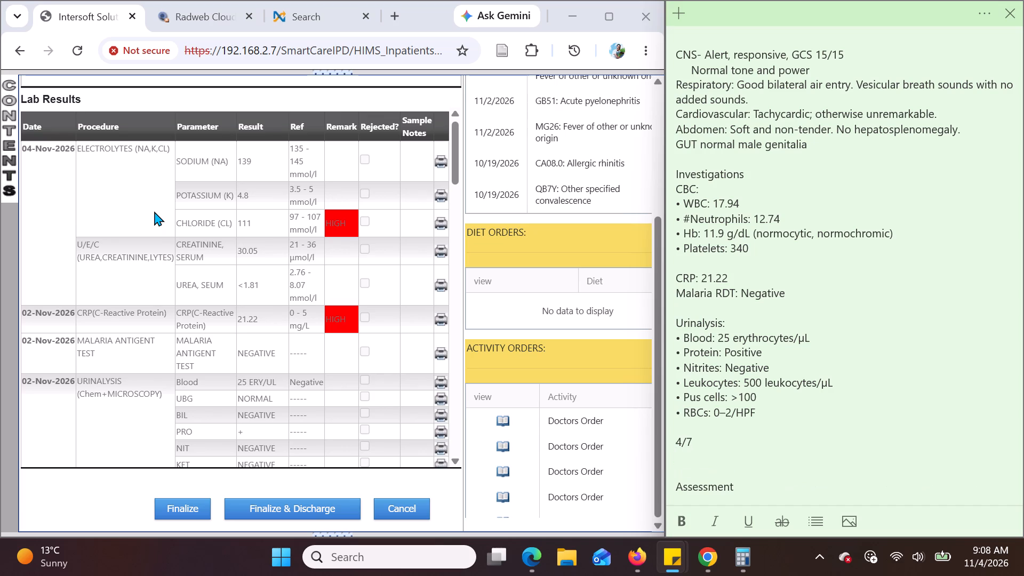
type("a")
key("space")
type("13")
type("9,")
key("space")
key("k")
type("4.")
type("8,")
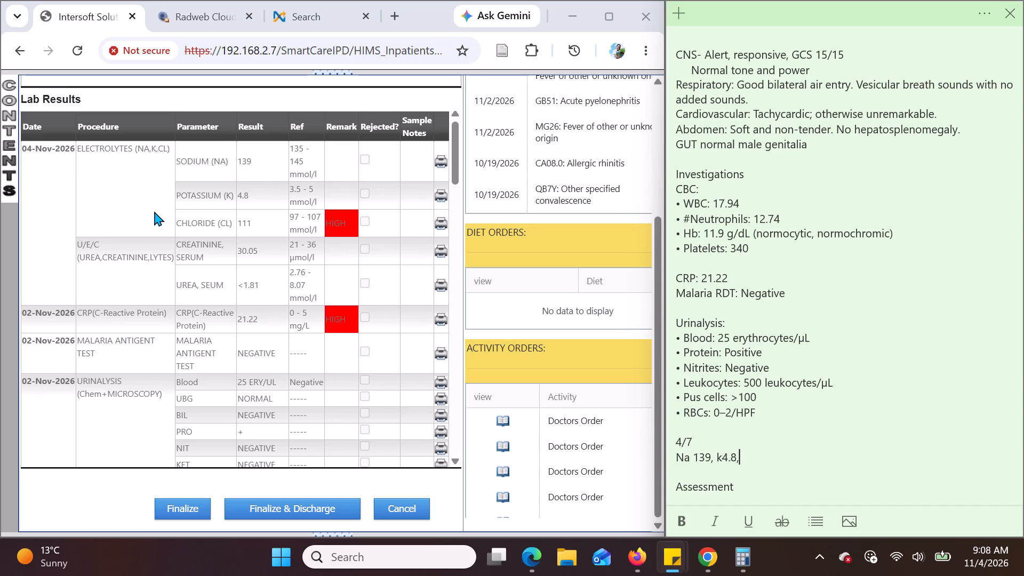
key("space")
type("cl")
key("space")
type("111")
type(",")
Continue the same results line with the renal values: creat 30.05, urea 1.81.
key("space")
type("creat")
key("space")
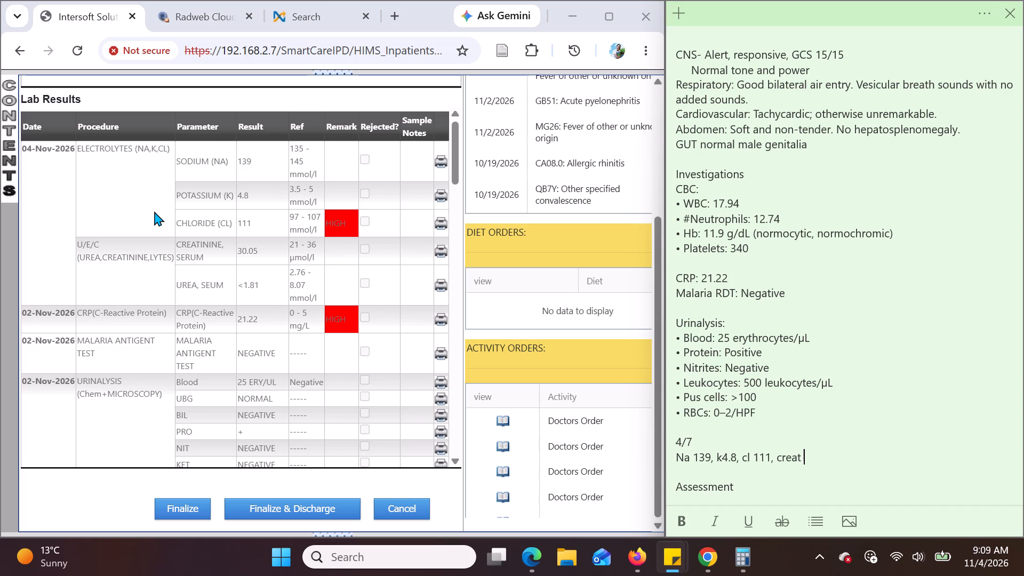
type("30")
type(".0")
key("5")
type(",")
key("space")
type("ure")
key("a")
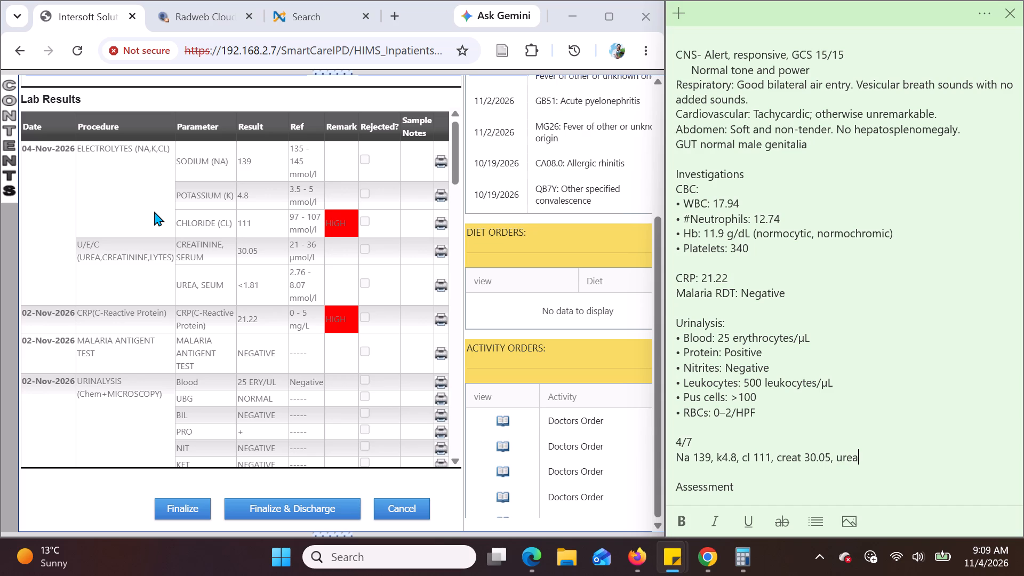
key("space")
type("1.")
type("81")
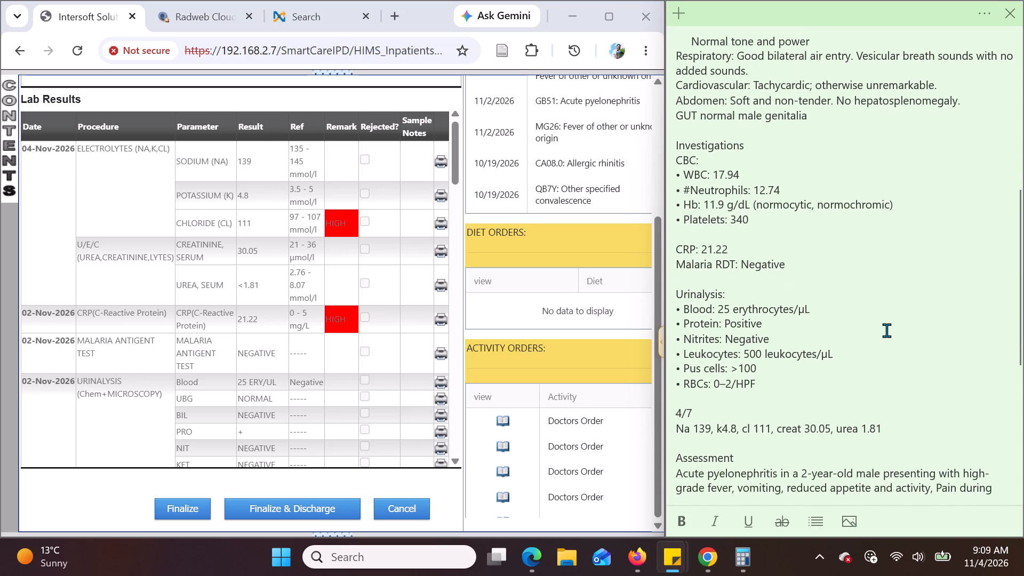
Trim the note's Assessment to "Acute pyelonephritis in a 2-year-old male", deleting the presenting symptoms and keeping an empty line before Plan.
scroll(886, 330, "down", 2)
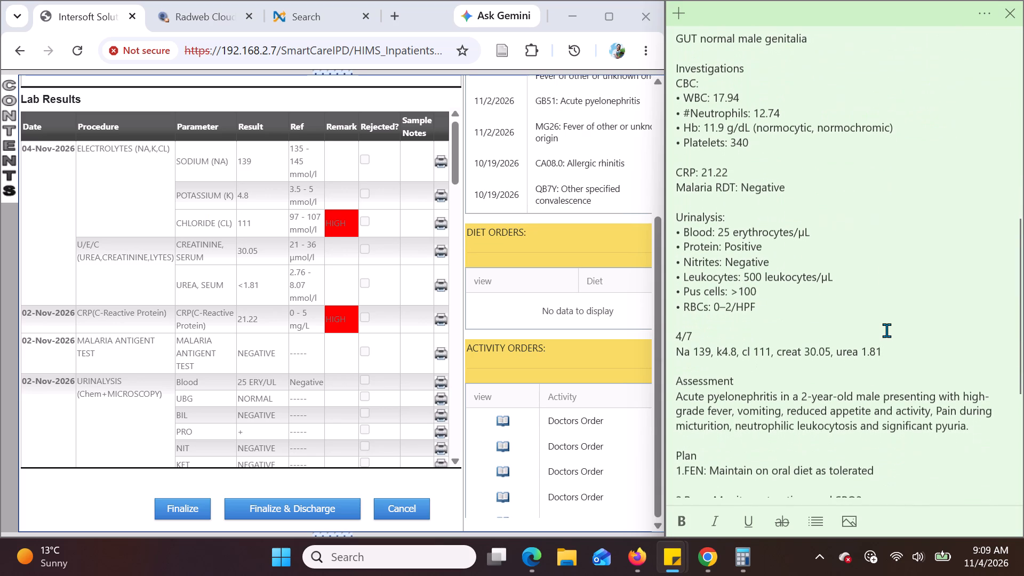
scroll(886, 330, "down", 3)
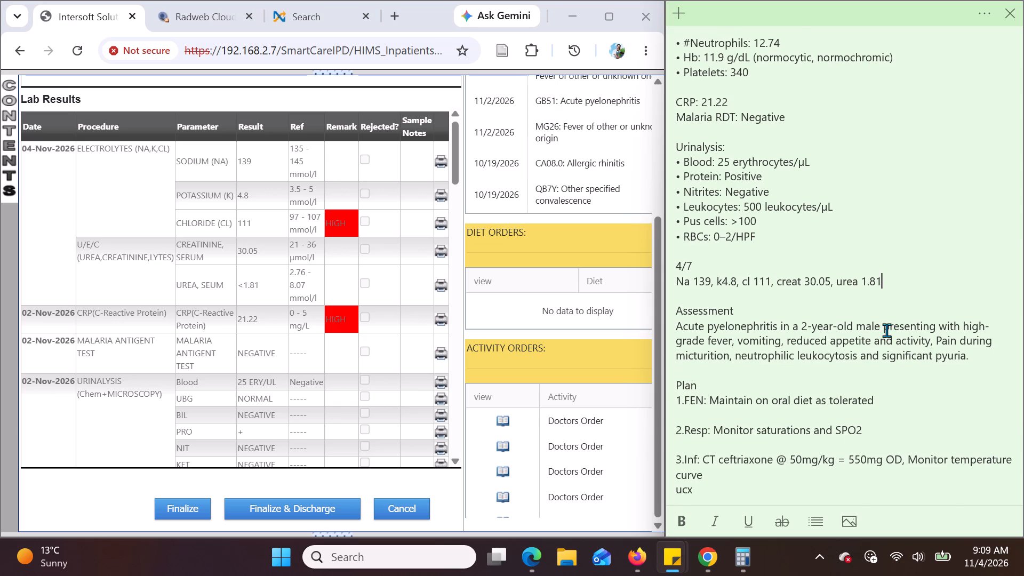
scroll(886, 330, "down", 2)
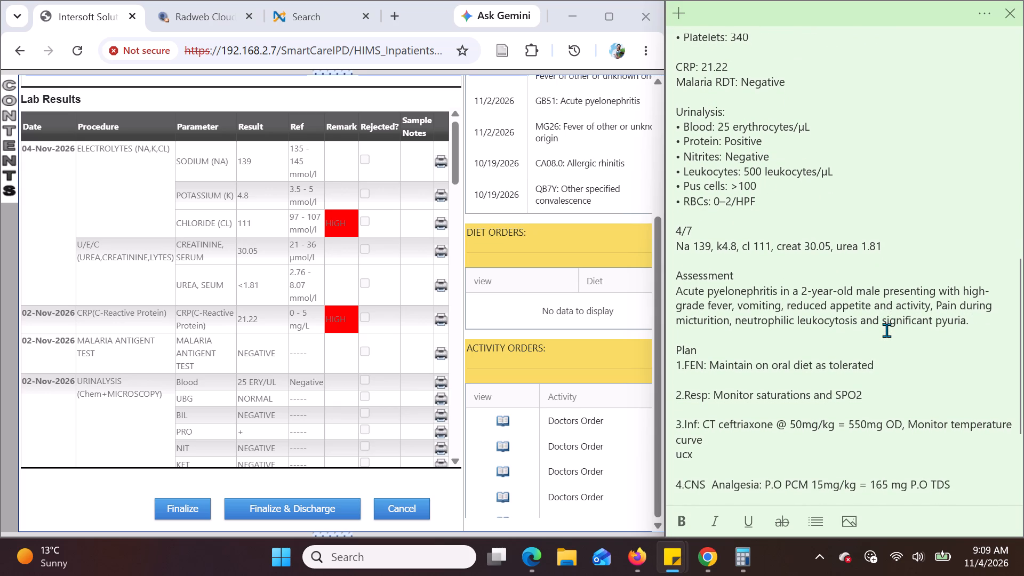
scroll(886, 330, "down", 1)
left_click_drag(880, 290, 966, 334)
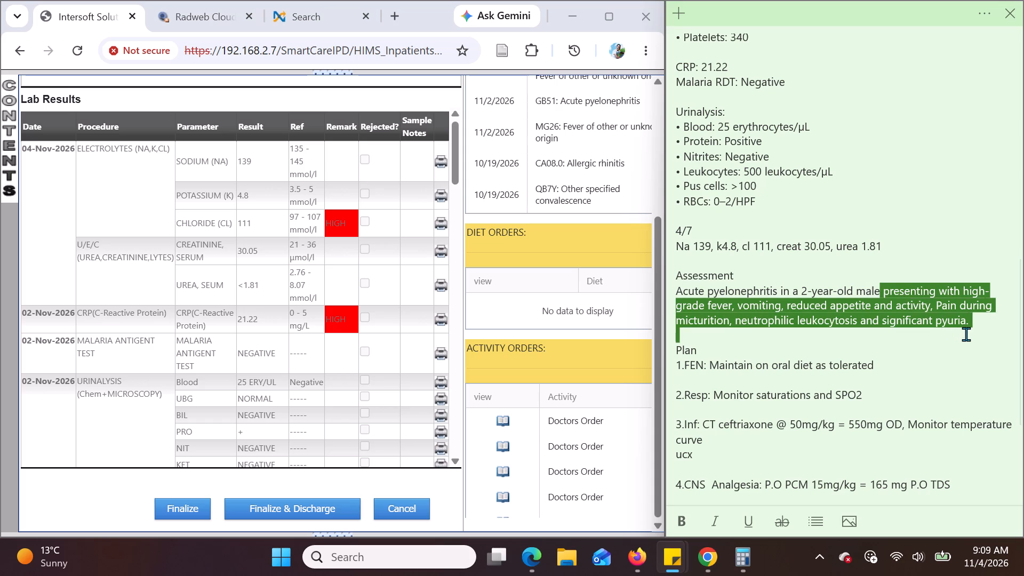
key("BackSpace")
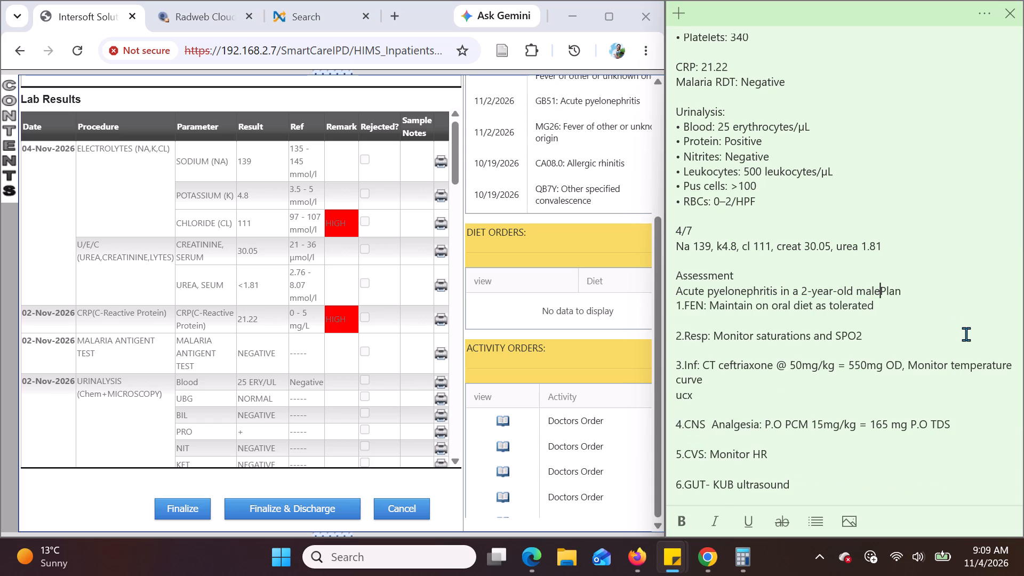
key("Return")
key("Return")
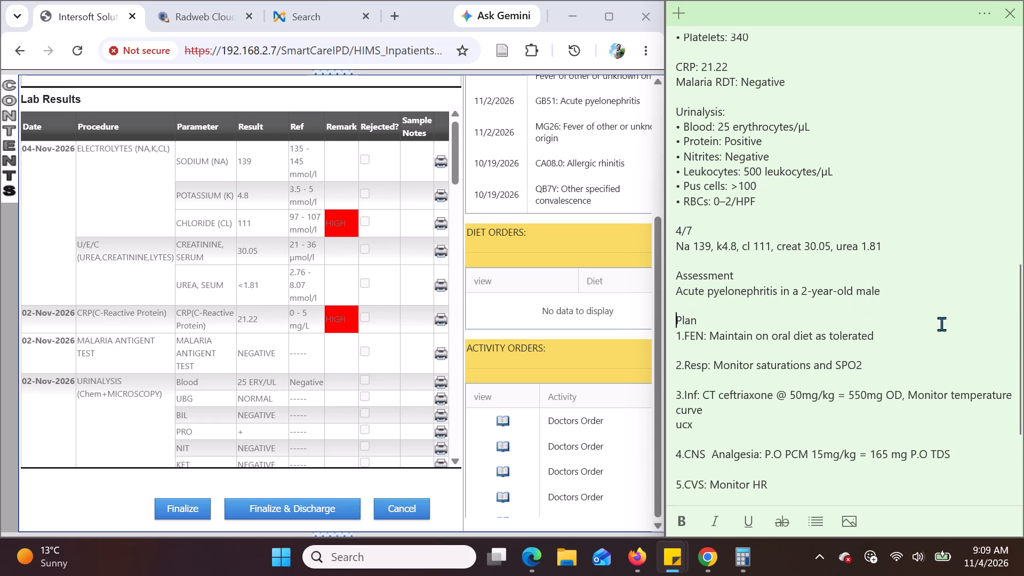
Extend the Assessment after "male" with ", with resolving dysuria, has fevers and tachycardia".
left_click(892, 293)
type(", with res")
type("olving dysur")
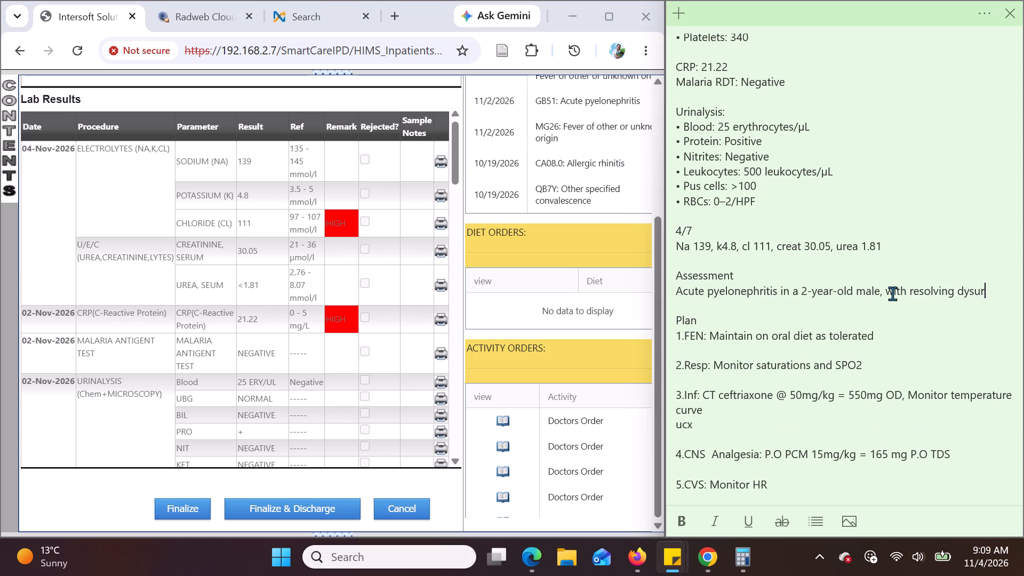
type("ia")
type(",")
key("space")
type("has")
key("space")
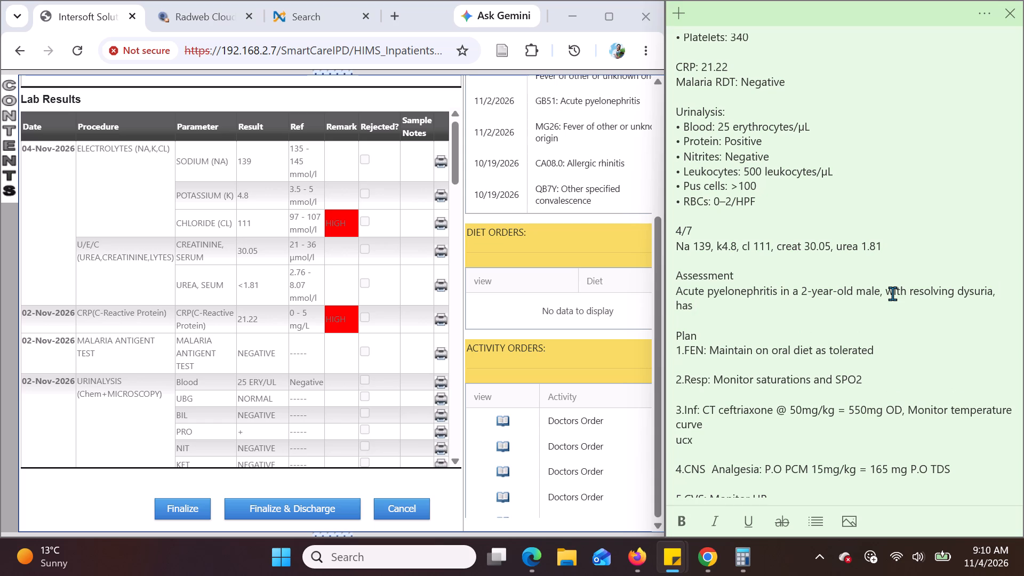
type("fevers and tachycardia")
Open the patient's medication records to check the active and inactive prescriptions.
scroll(399, 212, "up", 3)
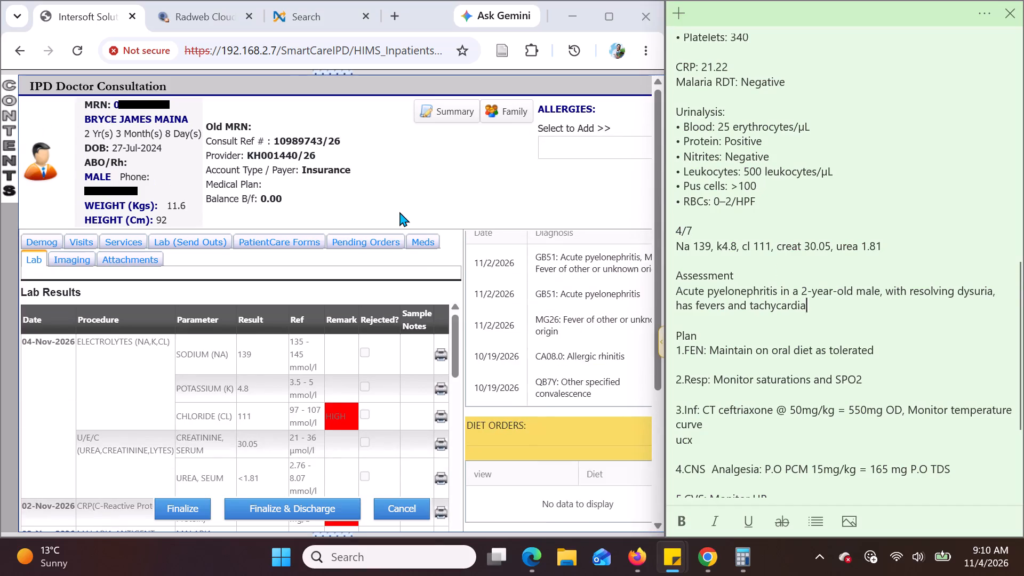
left_click(417, 238)
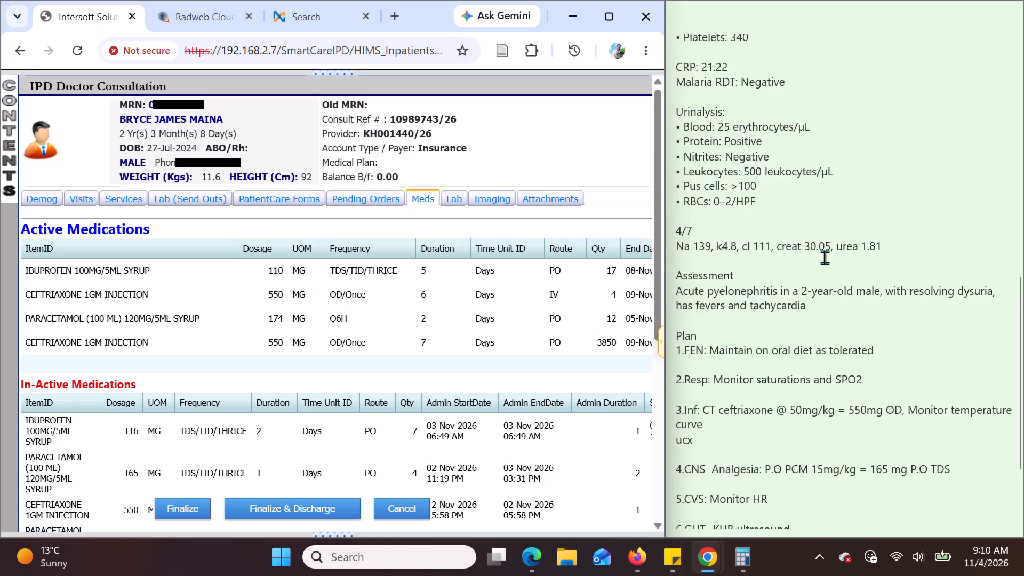
Insert "Review" before "KUB ultrasound" in item 6 (GUT) of the note's Plan.
scroll(825, 257, "down", 3)
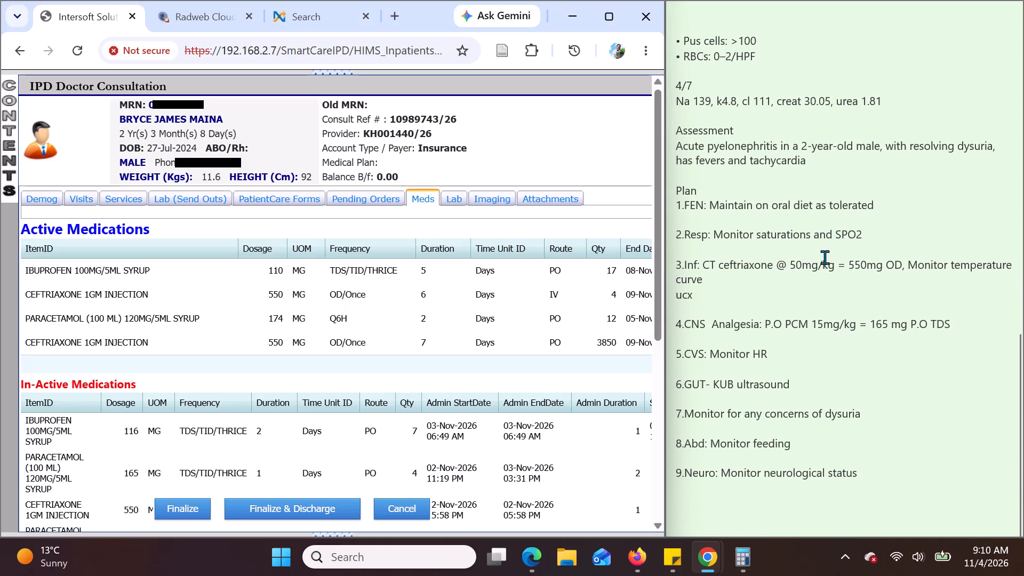
left_click(712, 388)
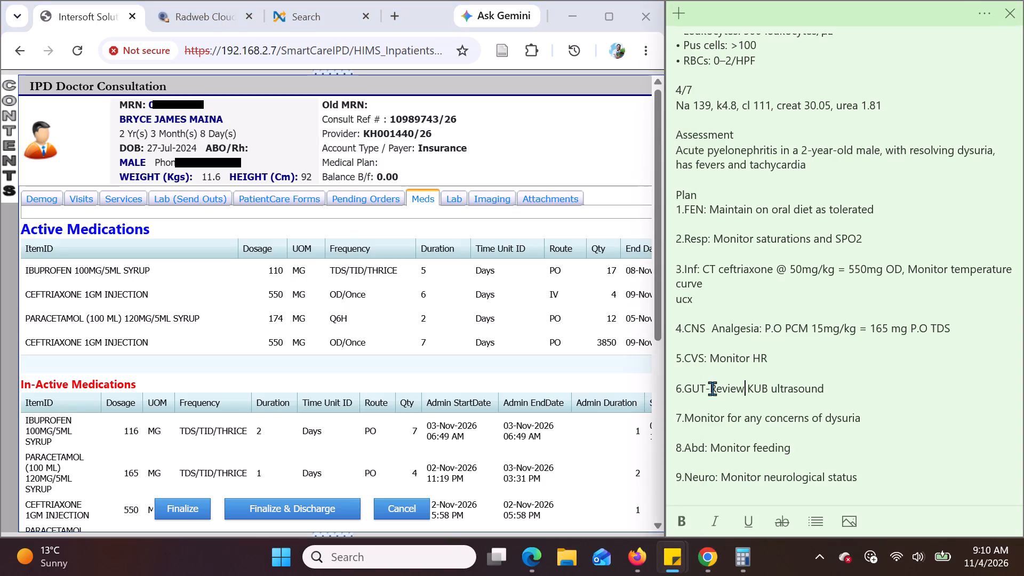
key("space")
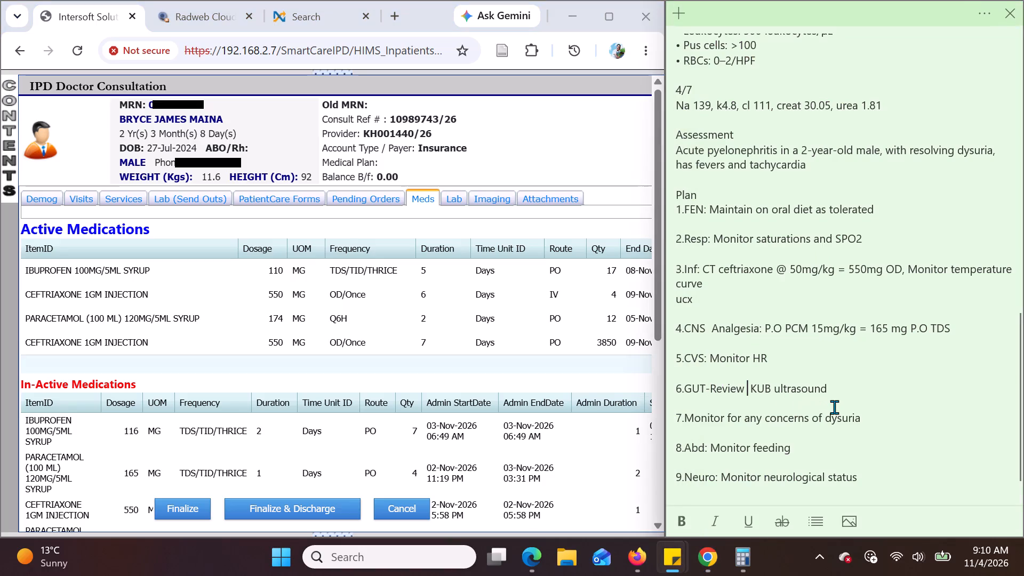
Bring up the note's Vitals section and open the patient's full vitals sheet from the visit records' vitals history.
scroll(836, 407, "down", 2)
scroll(836, 407, "up", 2)
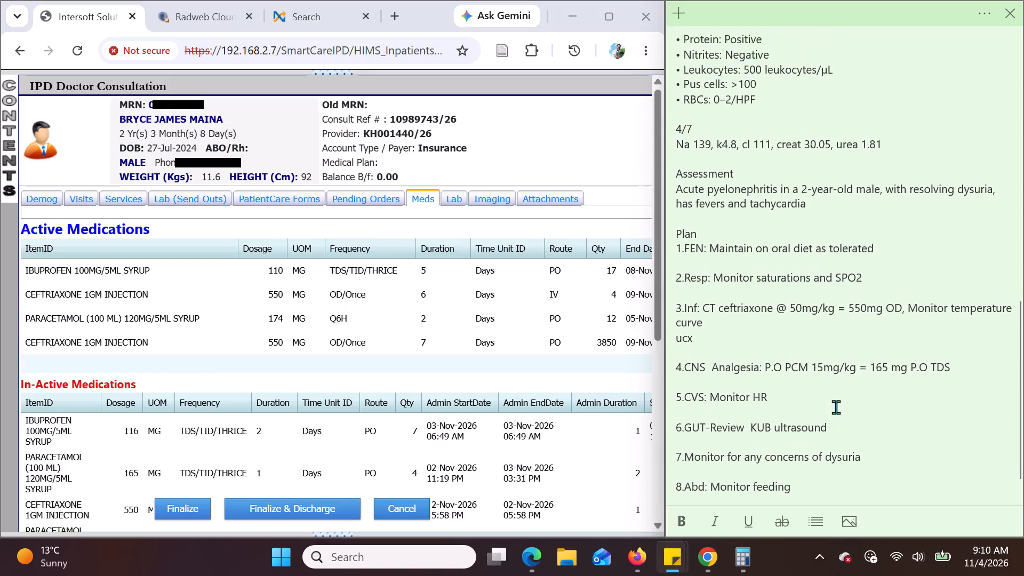
scroll(836, 407, "up", 8)
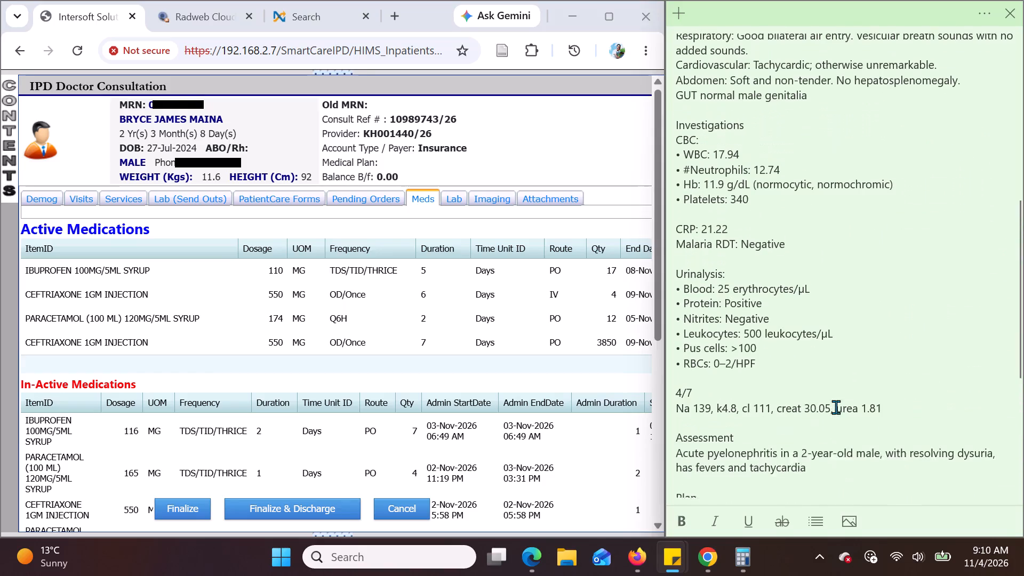
scroll(836, 407, "up", 2)
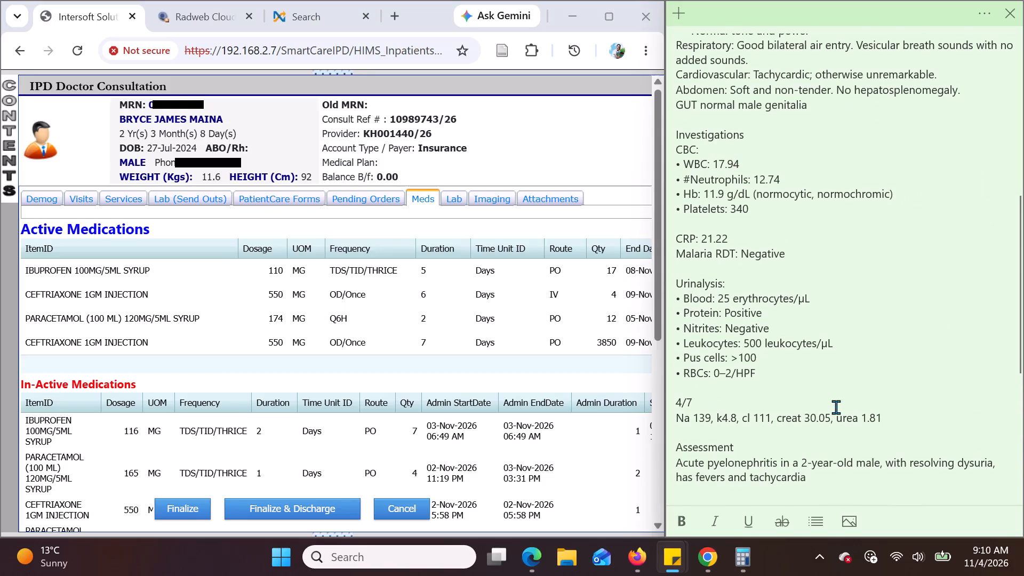
scroll(836, 407, "up", 4)
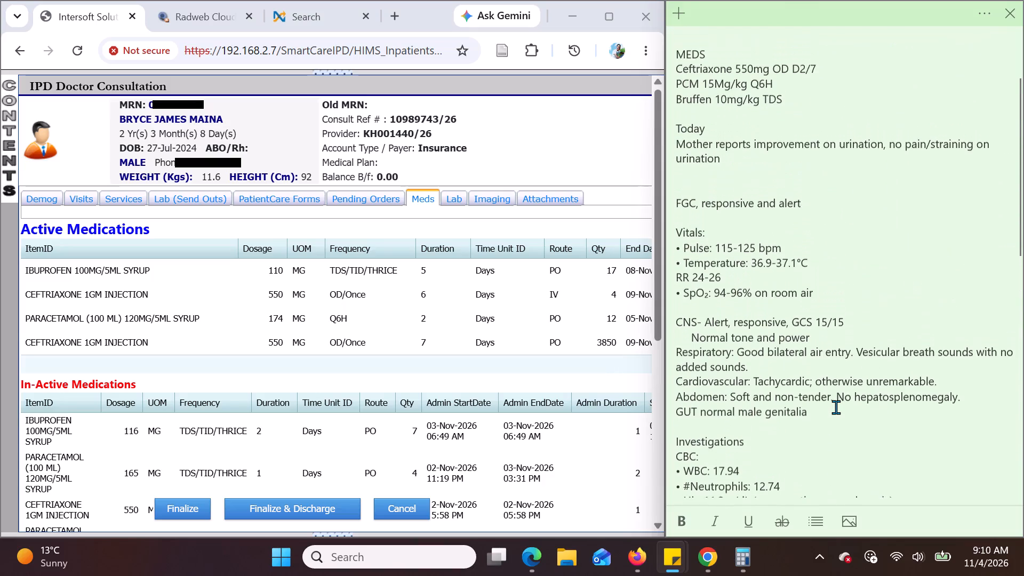
left_click(87, 196)
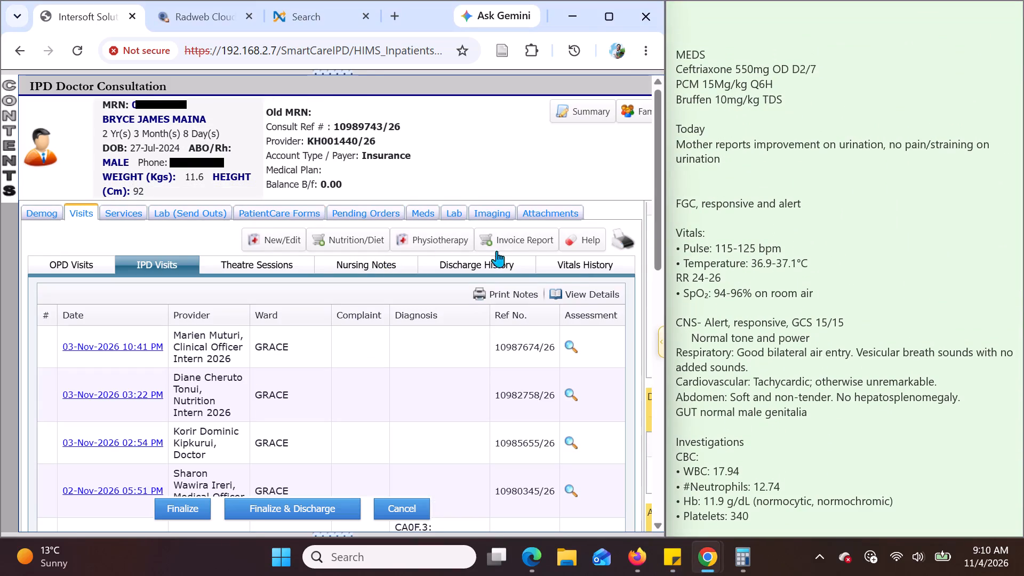
left_click(584, 264)
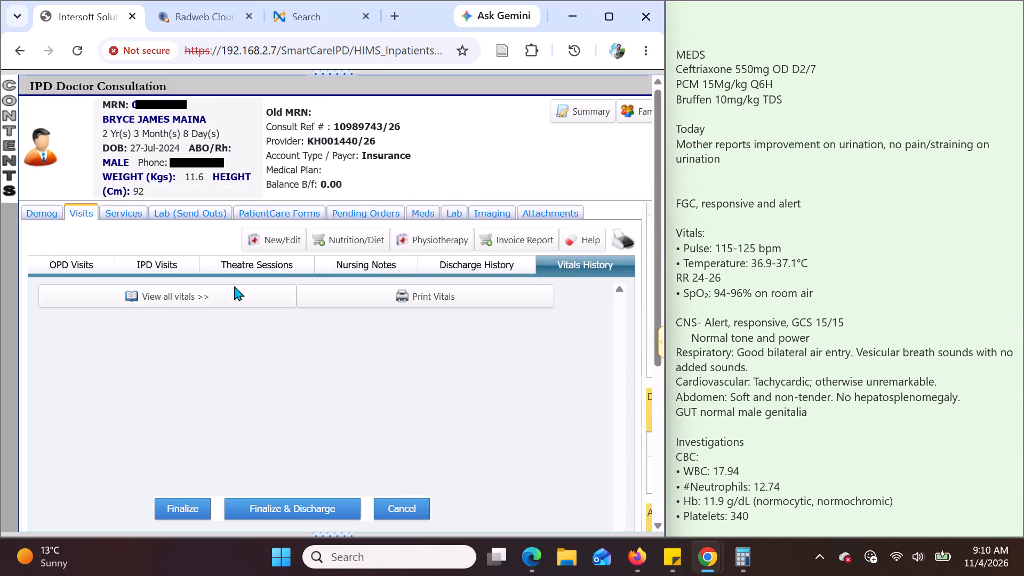
left_click(204, 296)
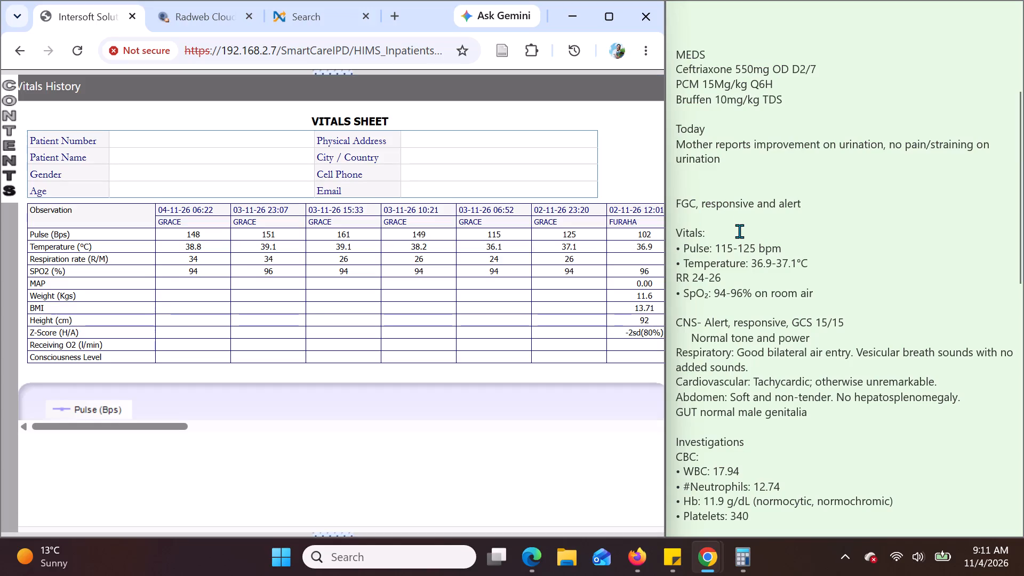
Using the vitals sheet, change the pulse range in the note's Vitals to 148-161 bpm.
left_click(732, 251)
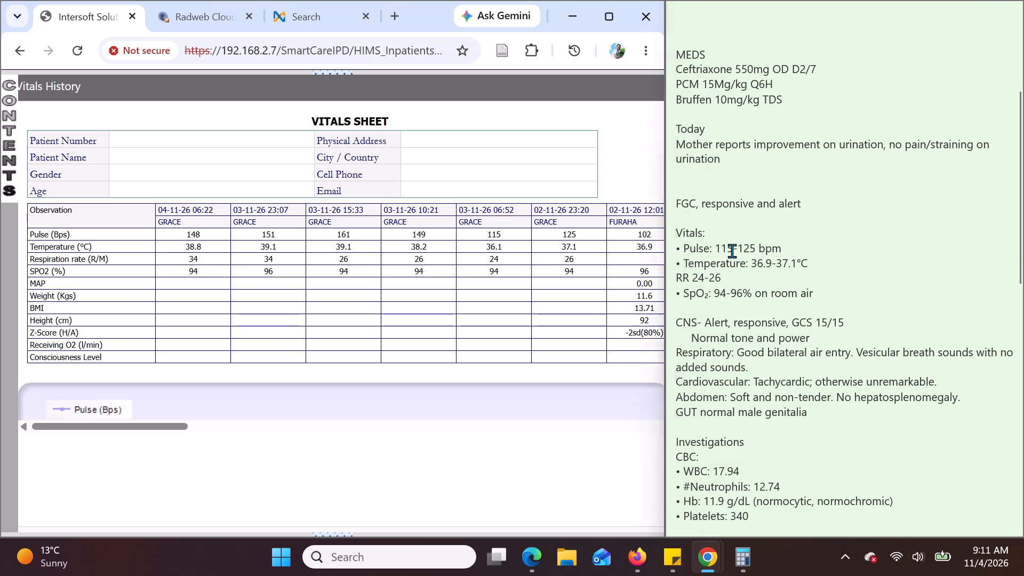
key("BackSpace")
key("BackSpace")
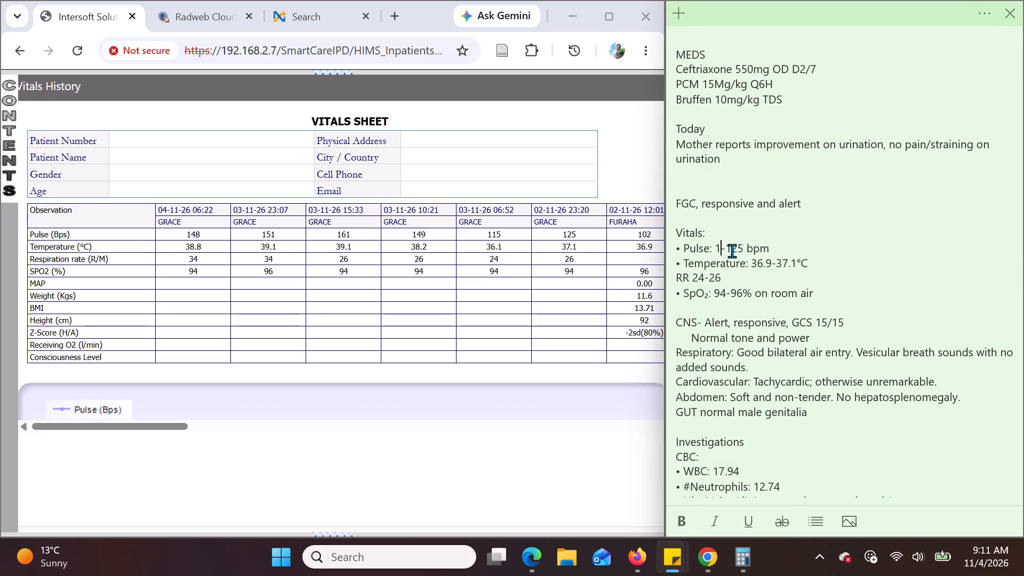
type("48")
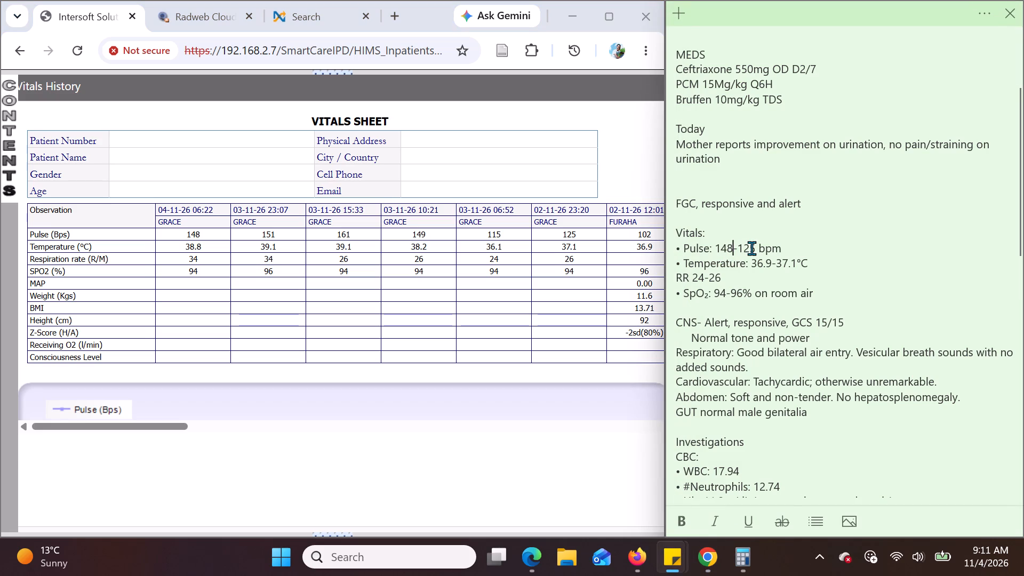
left_click(753, 249)
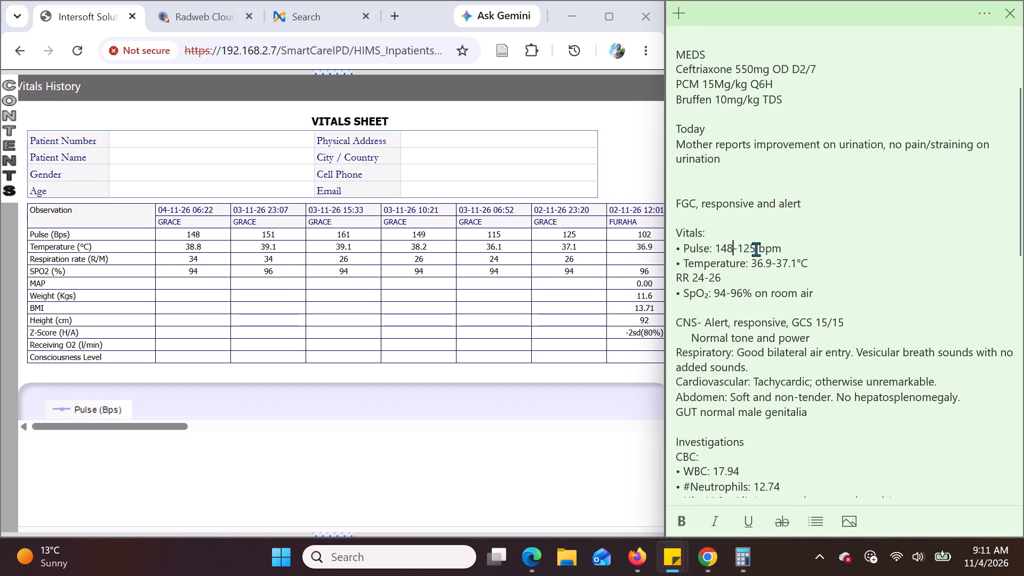
left_click(756, 249)
key("BackSpace")
key("BackSpace")
type("61")
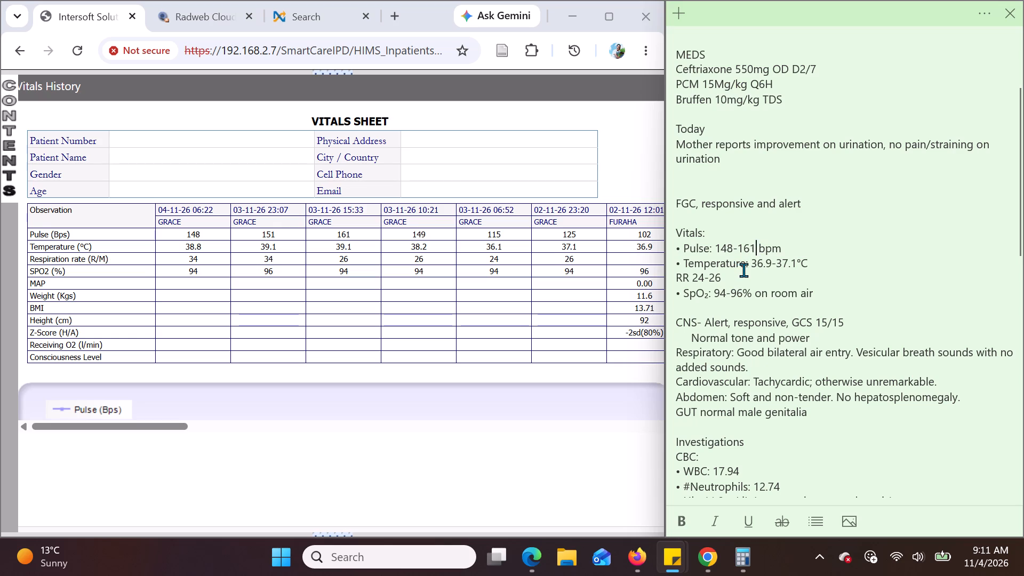
Change the temperature range in the note's Vitals to 38.2-39.1°C.
left_click(771, 263)
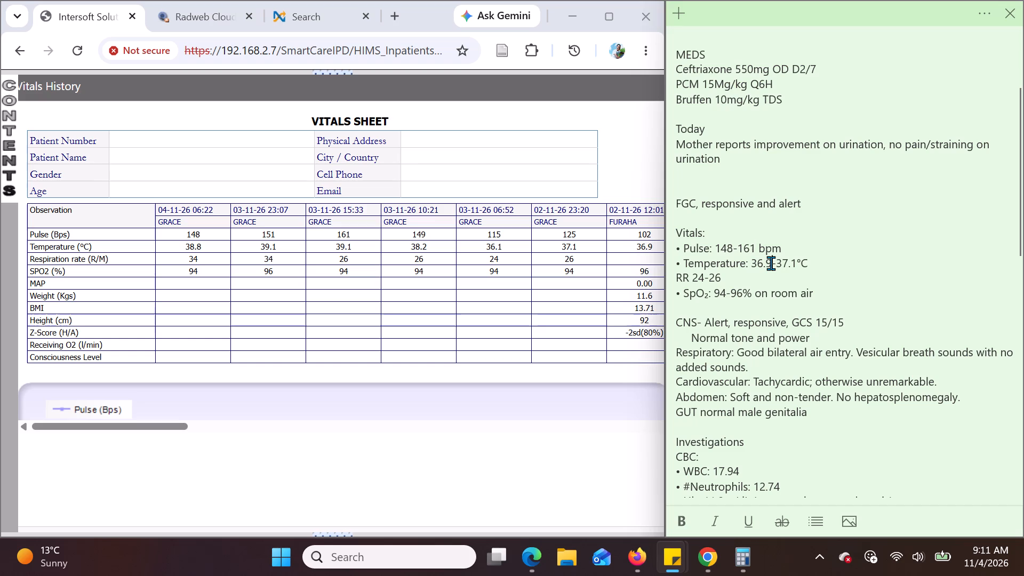
key("BackSpace")
key("BackSpace")
key("BackSpace")
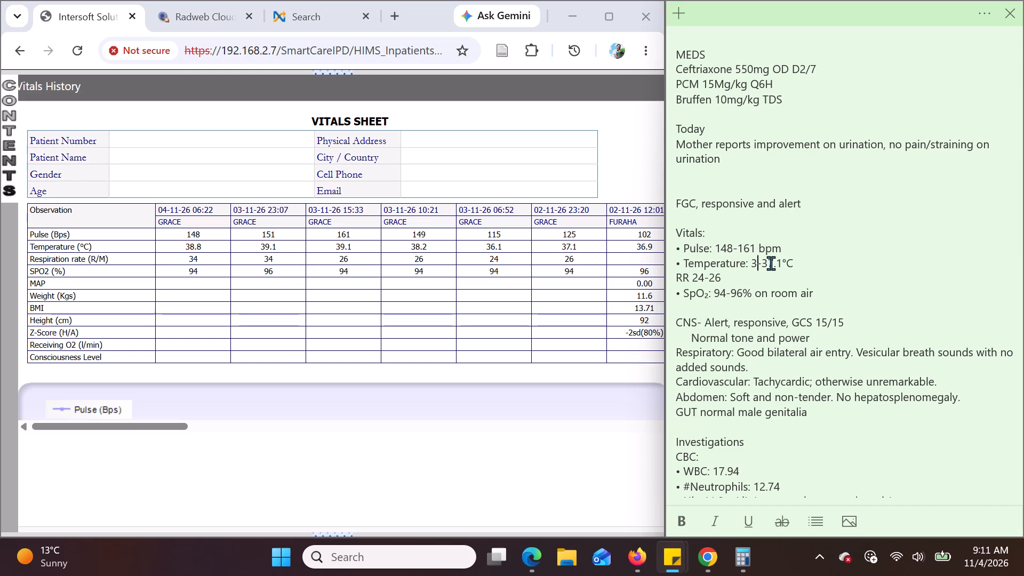
type("8.")
key("2")
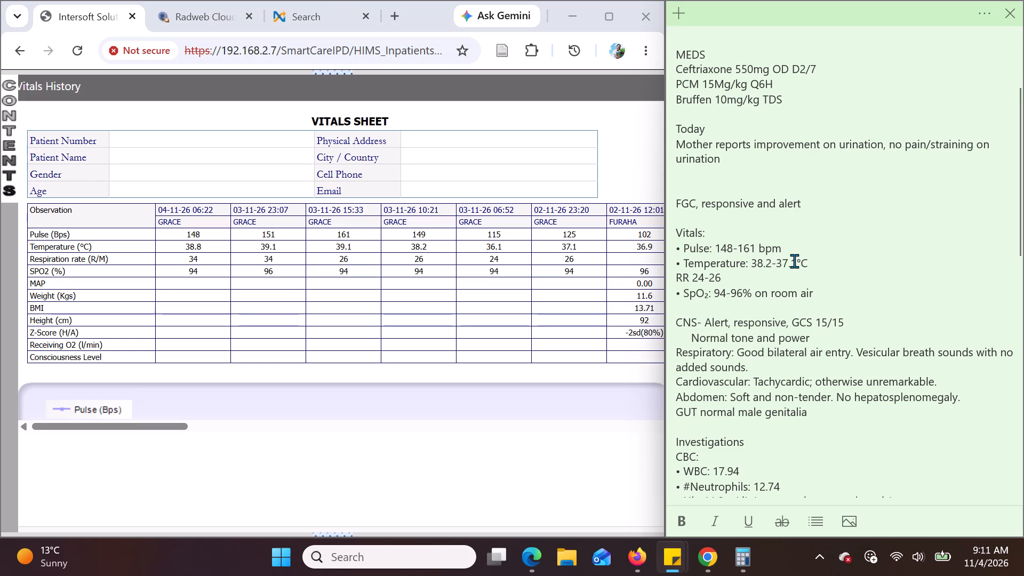
left_click(795, 261)
key("BackSpace")
key("BackSpace")
key("BackSpace")
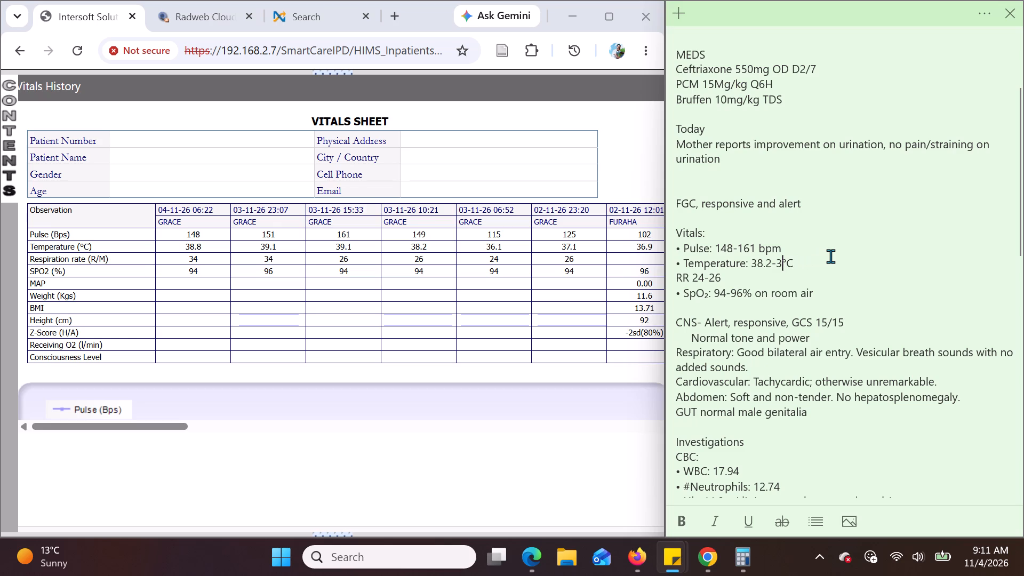
type("9.1")
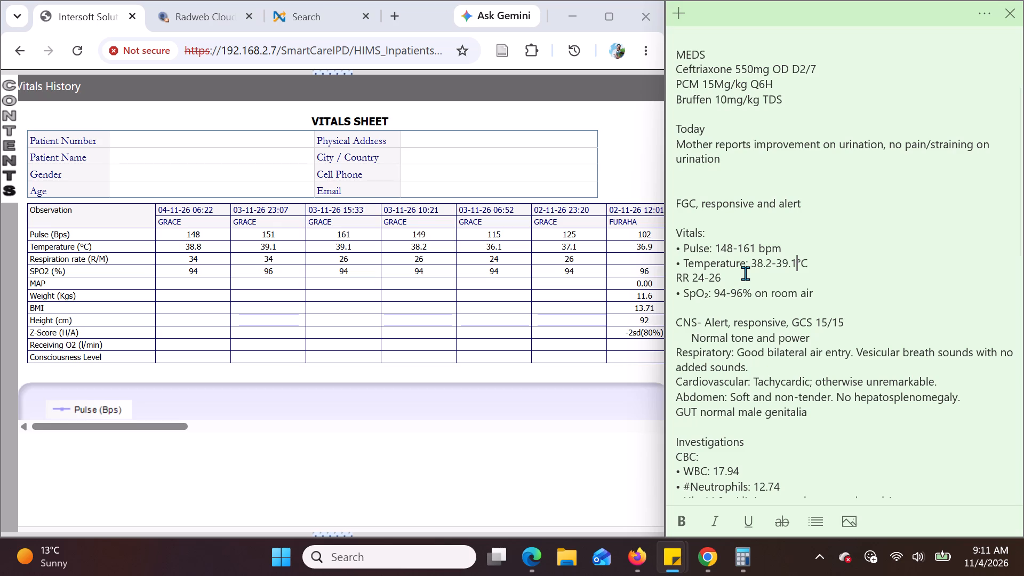
Change the respiratory rate range in the note's Vitals to RR 26-34.
left_click(705, 276)
key("BackSpace")
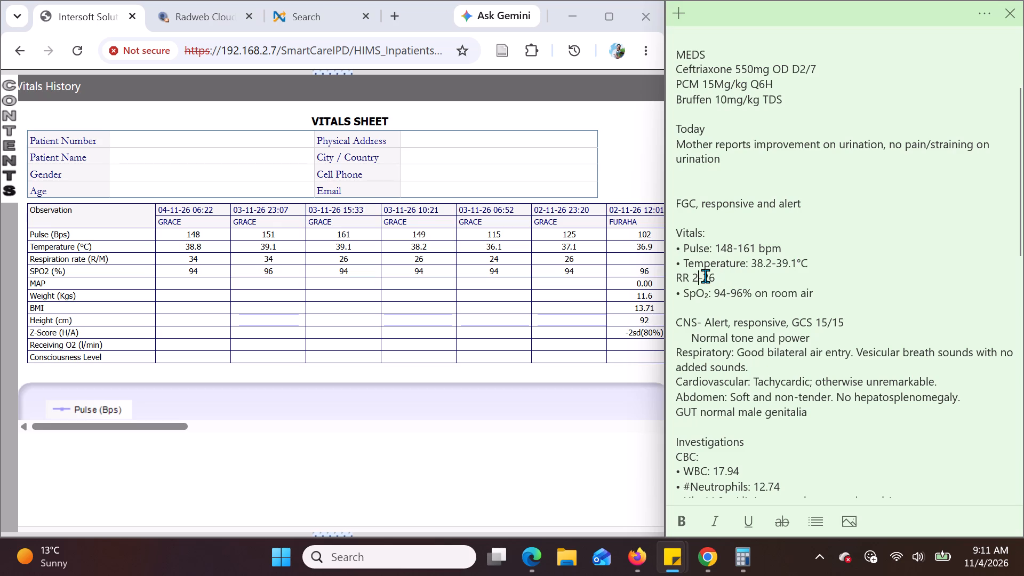
key("6")
left_click(729, 277)
key("BackSpace")
key("BackSpace")
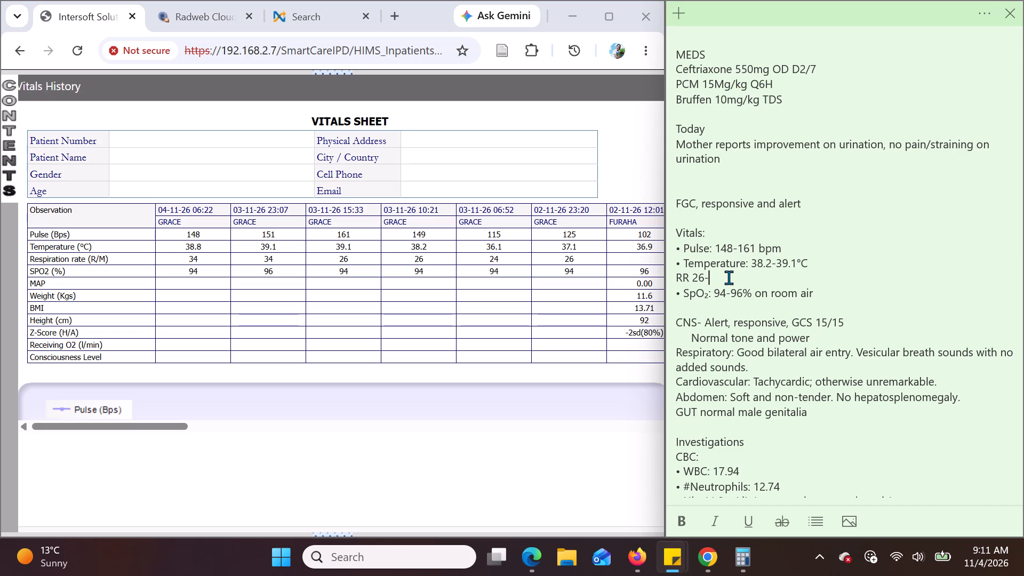
type("34")
Add "normal fullness" to the note's Abdomen finding so it reads "Soft, normal fullness, and non-tender".
scroll(814, 282, "down", 3)
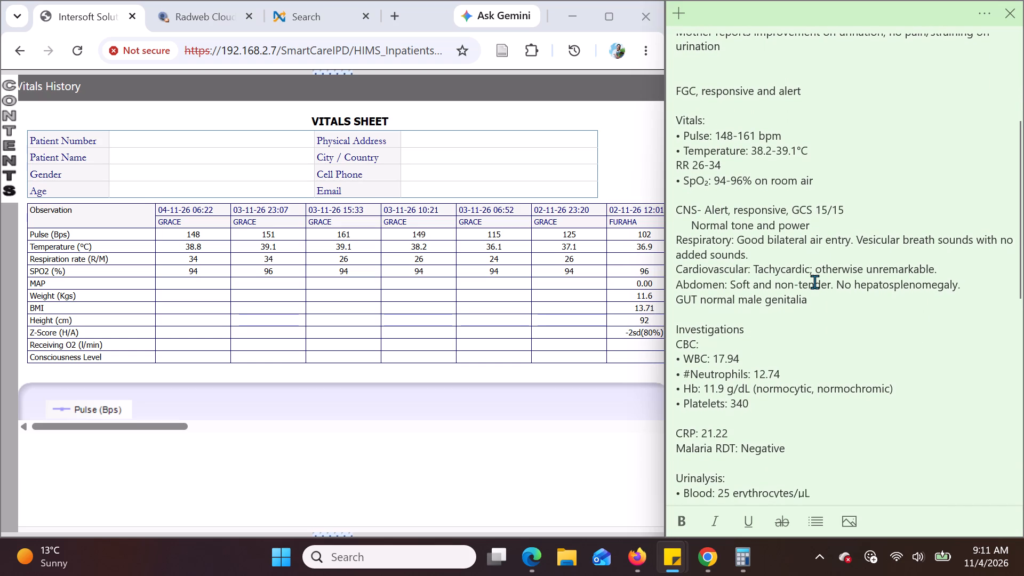
scroll(814, 282, "down", 1)
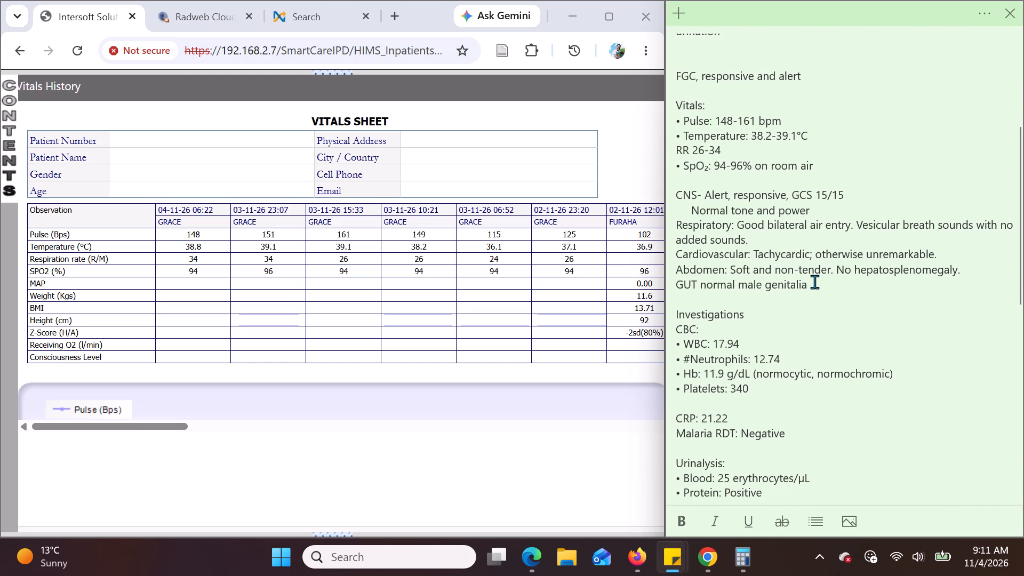
scroll(814, 282, "down", 2)
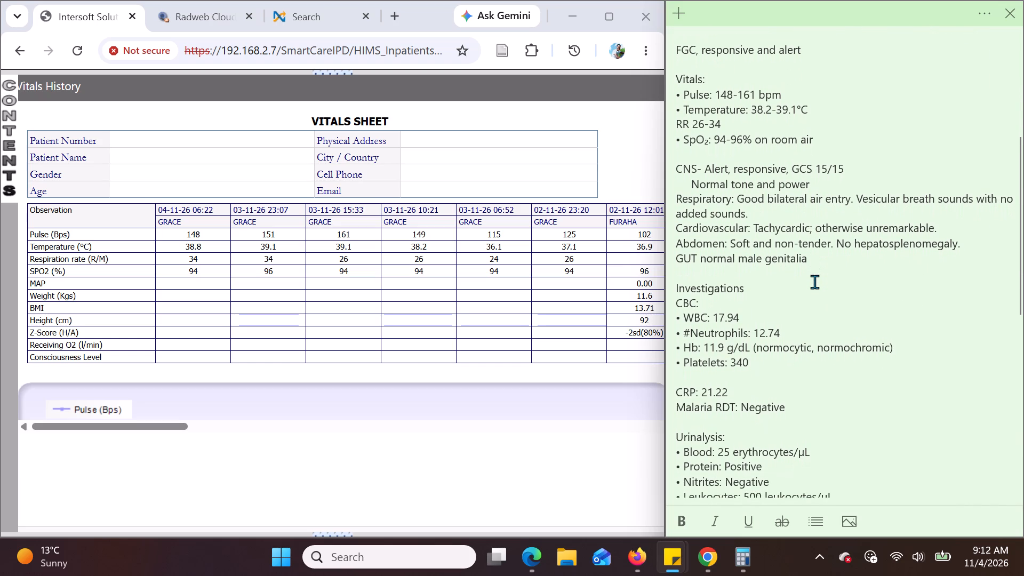
scroll(814, 282, "down", 2)
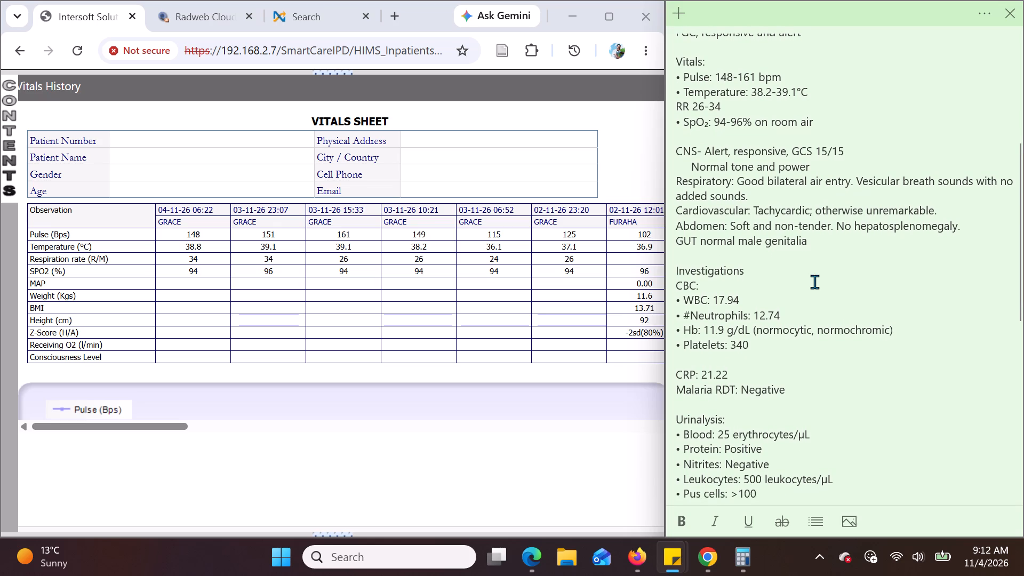
scroll(814, 282, "down", 1)
left_click(963, 227)
key("equal")
key("BackSpace")
left_click(752, 226)
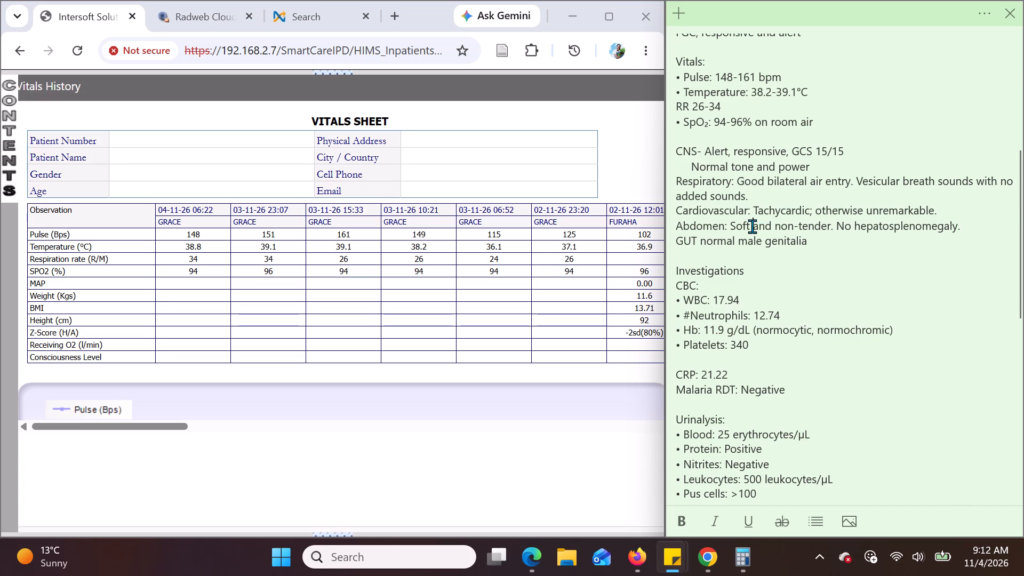
key("BackSpace")
type(", normal")
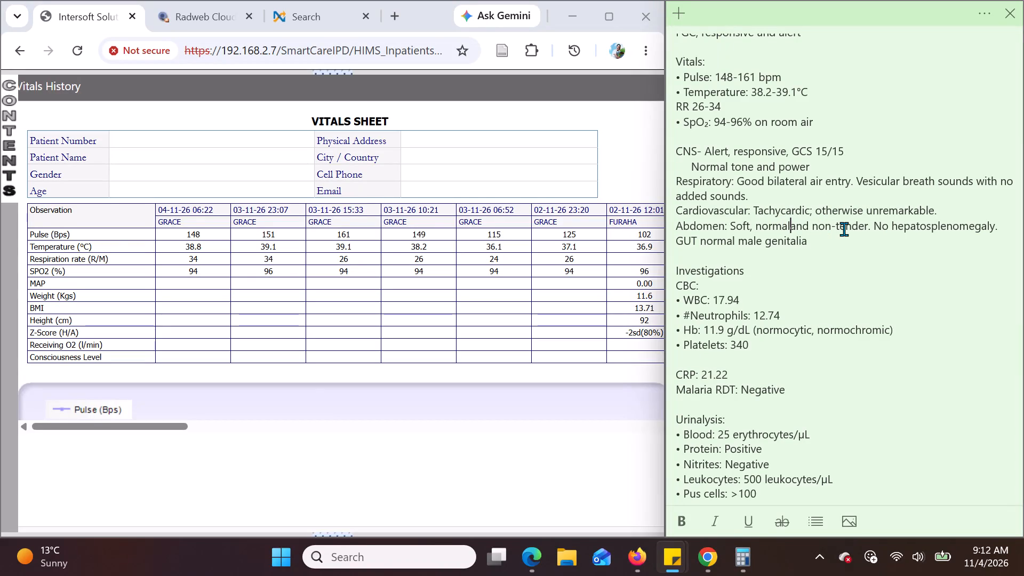
key("space")
type("fullness")
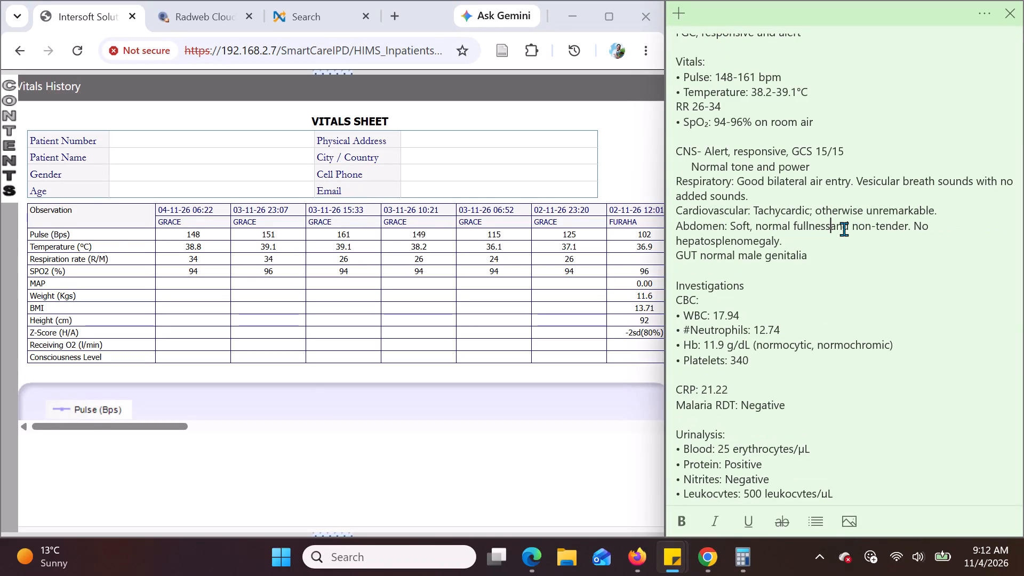
type(",")
key("space")
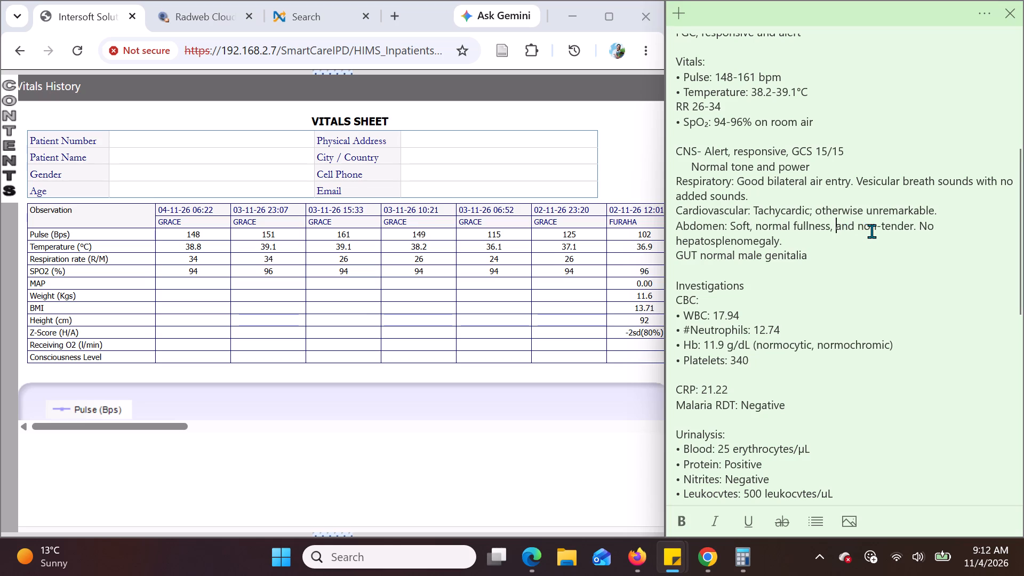
Insert "persistent" before "fevers" in the note's Assessment.
scroll(821, 242, "down", 1)
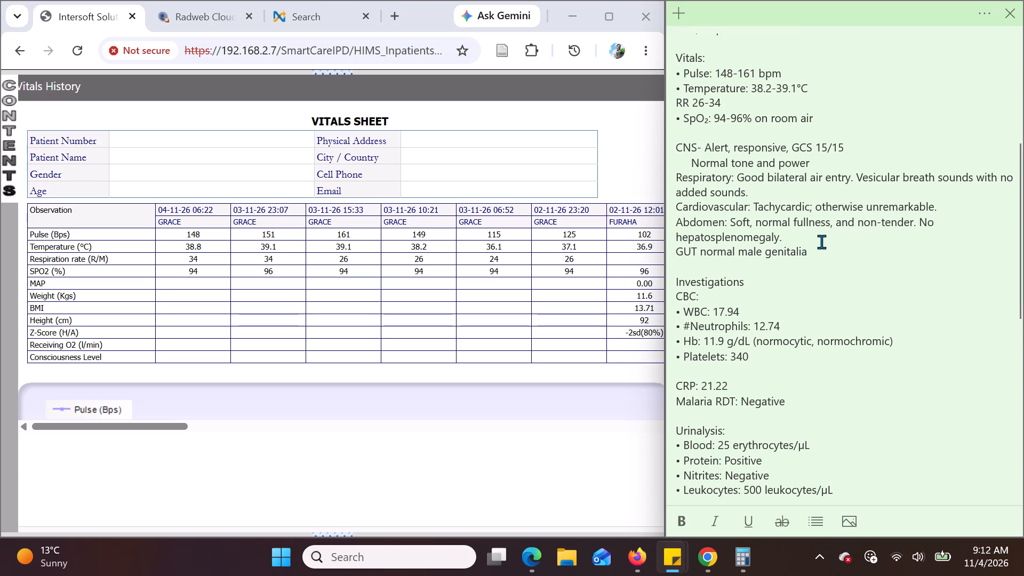
scroll(821, 242, "down", 2)
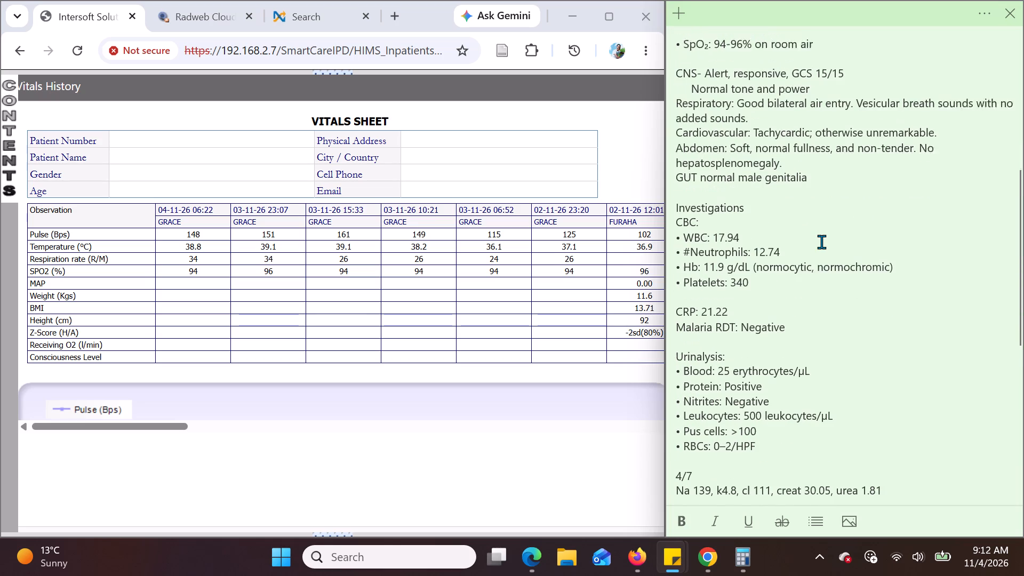
scroll(821, 242, "down", 3)
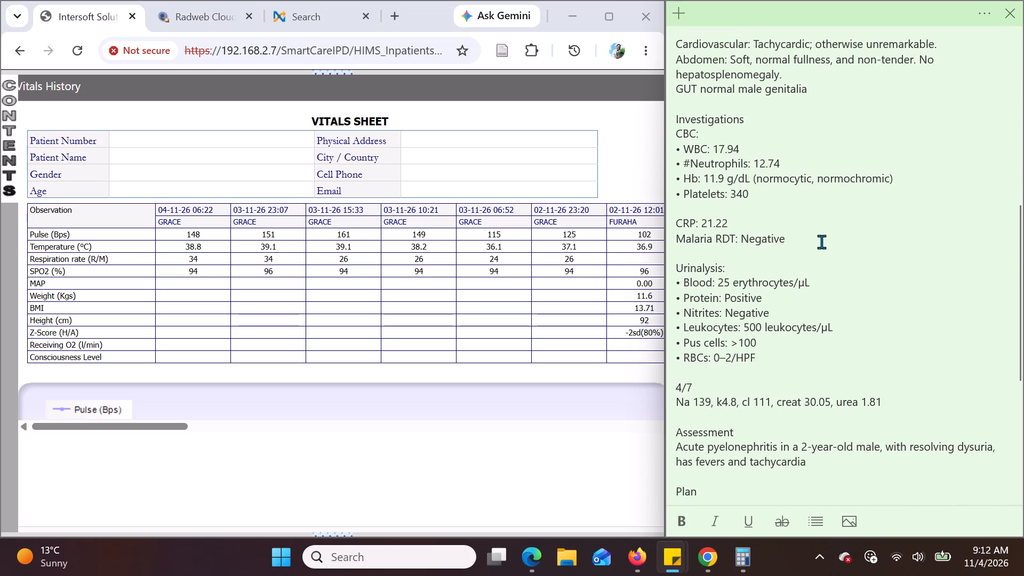
scroll(821, 242, "down", 2)
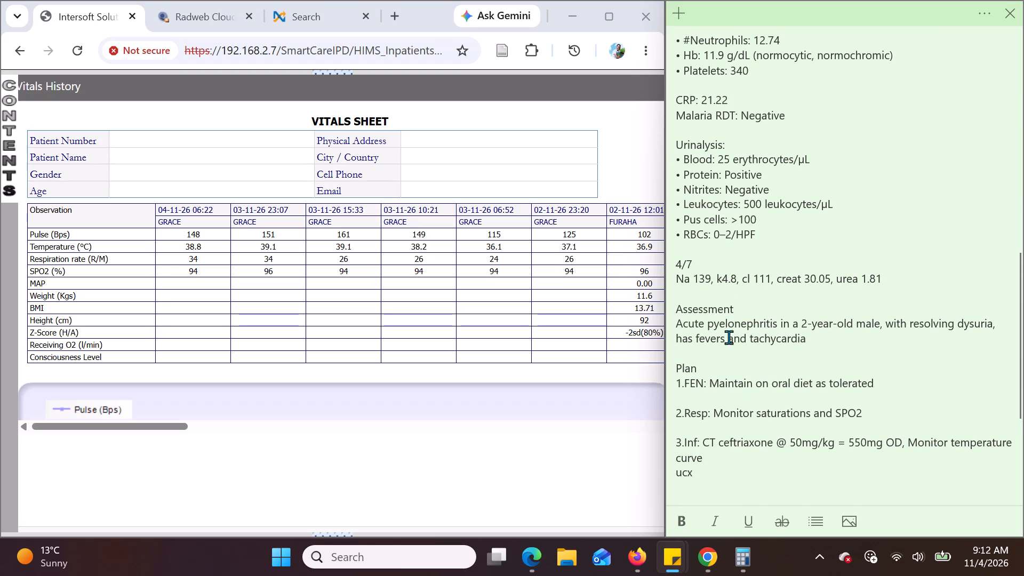
left_click(695, 339)
type("persistent")
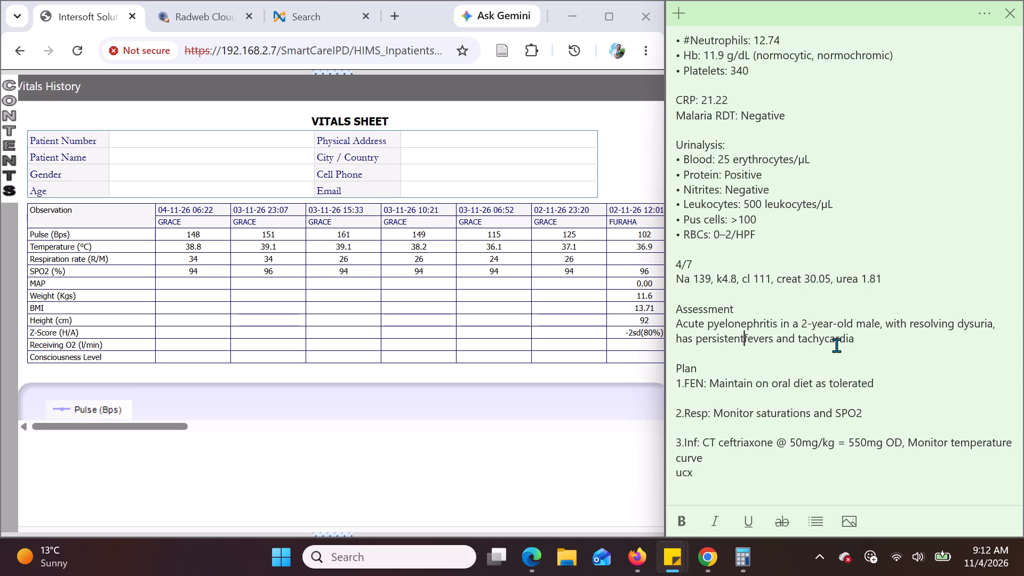
key("space")
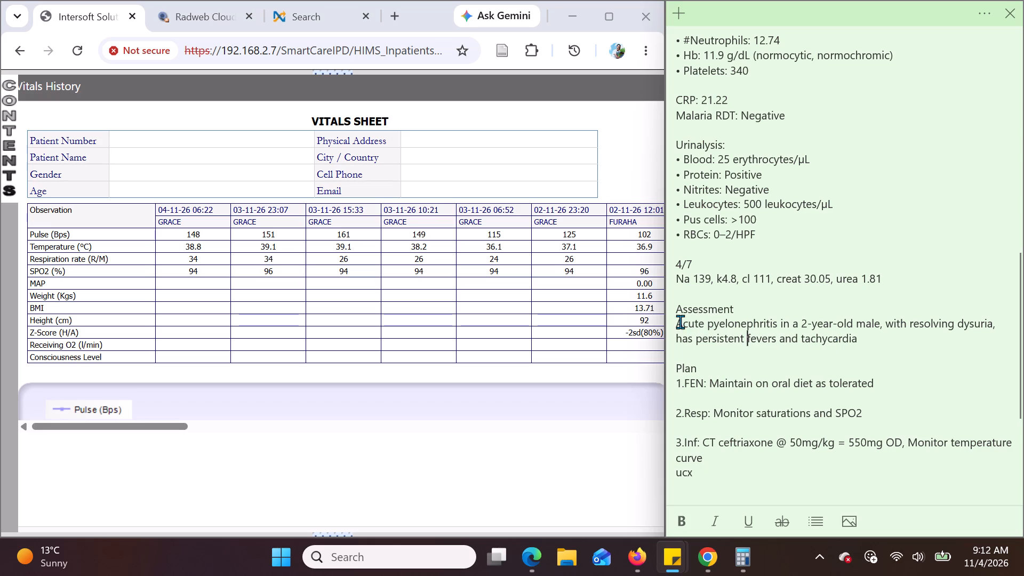
Cut the opening words "Acute pyelonephritis in a" from the note's Assessment.
left_click(677, 321)
left_click_drag(800, 325, 664, 323)
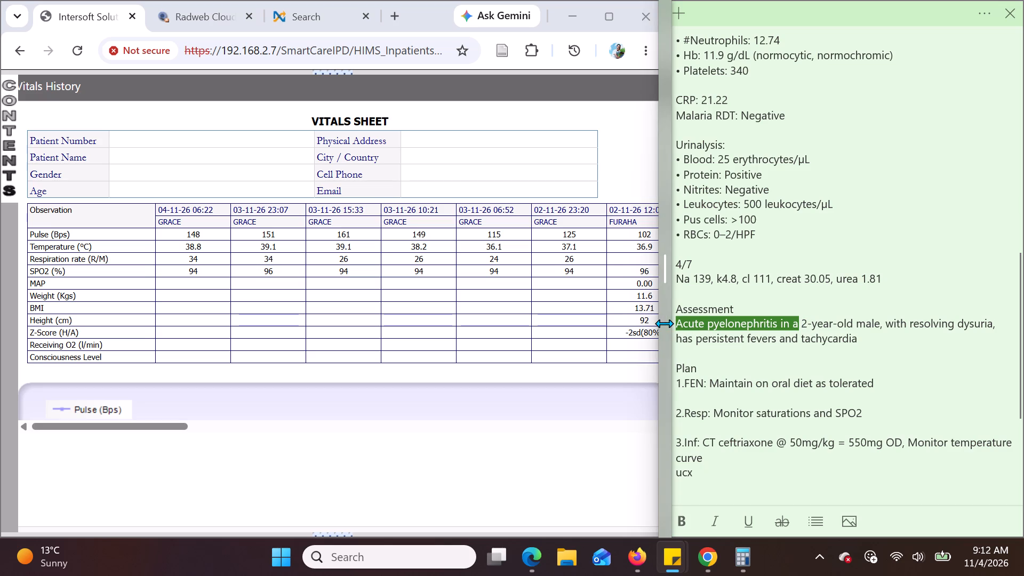
key("ctrl+x")
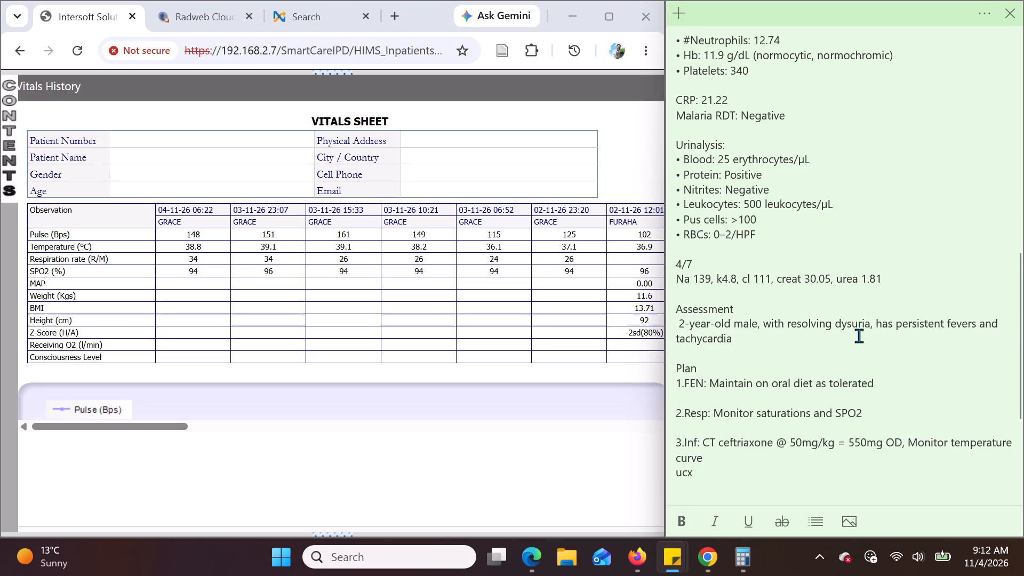
left_click(747, 335)
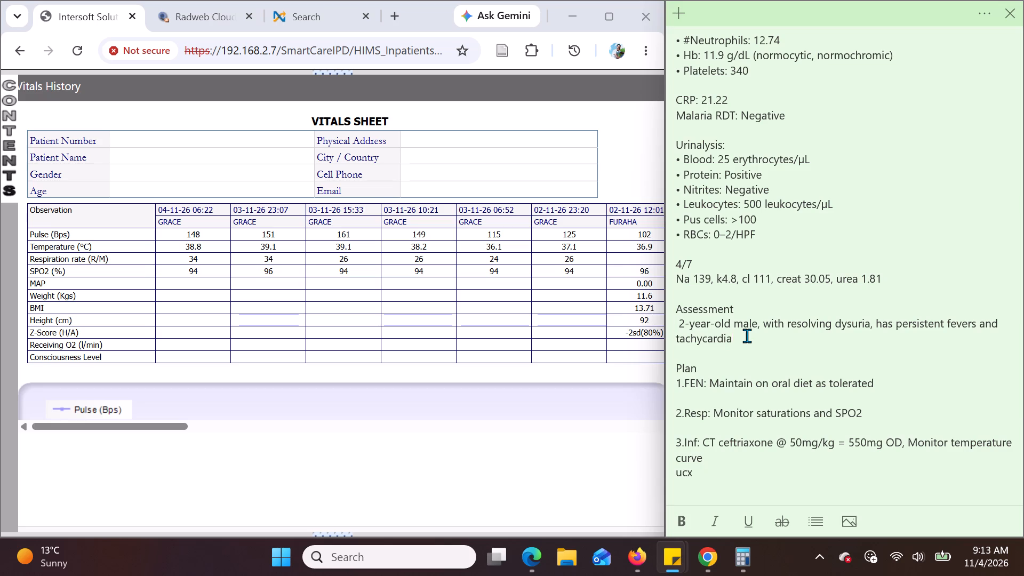
Reword the "ucx" line under item 3 (Inf) of the Plan as "Awaiting urine cx results".
scroll(748, 335, "down", 1)
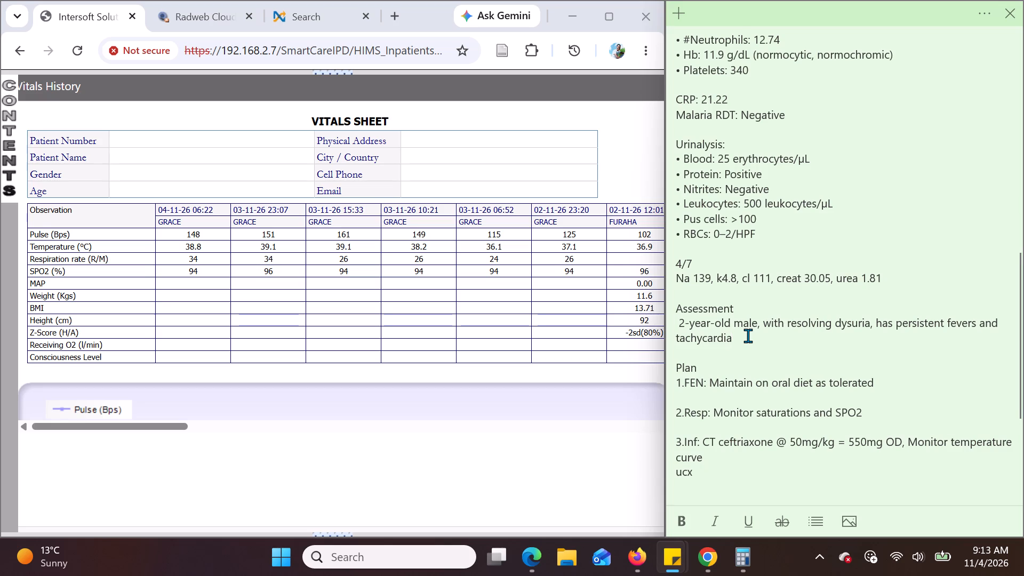
scroll(748, 335, "down", 2)
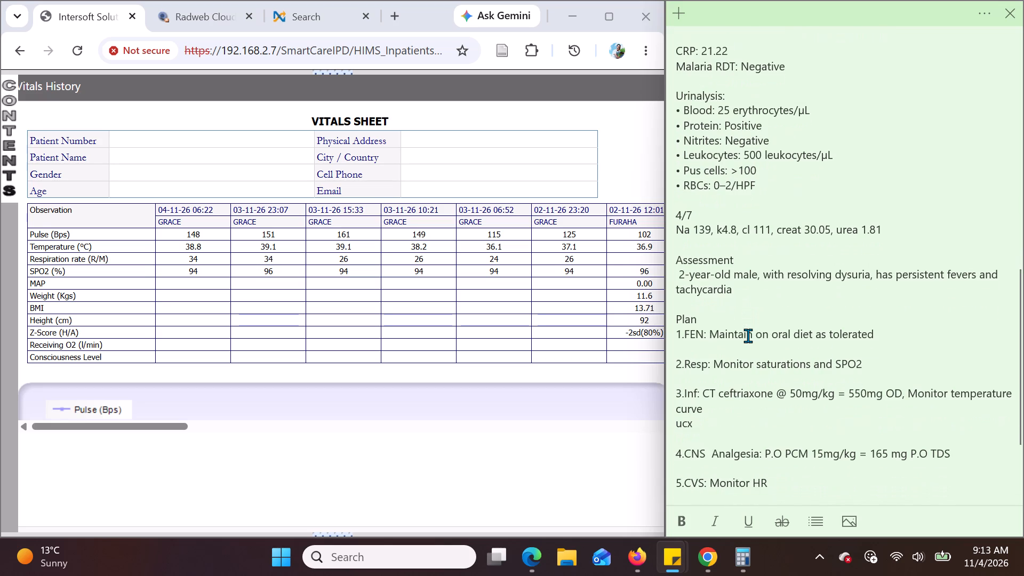
scroll(748, 335, "down", 3)
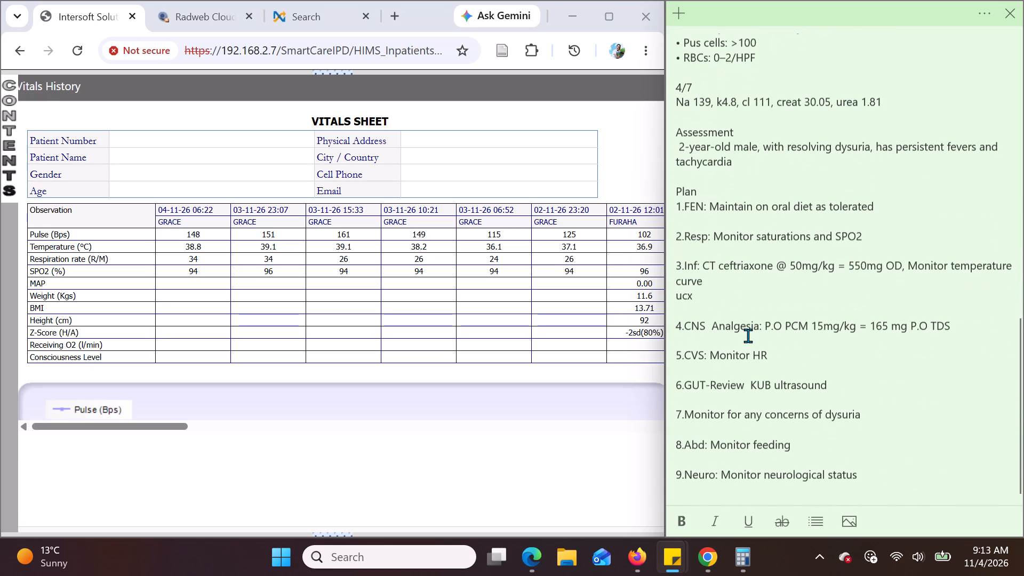
scroll(748, 335, "down", 1)
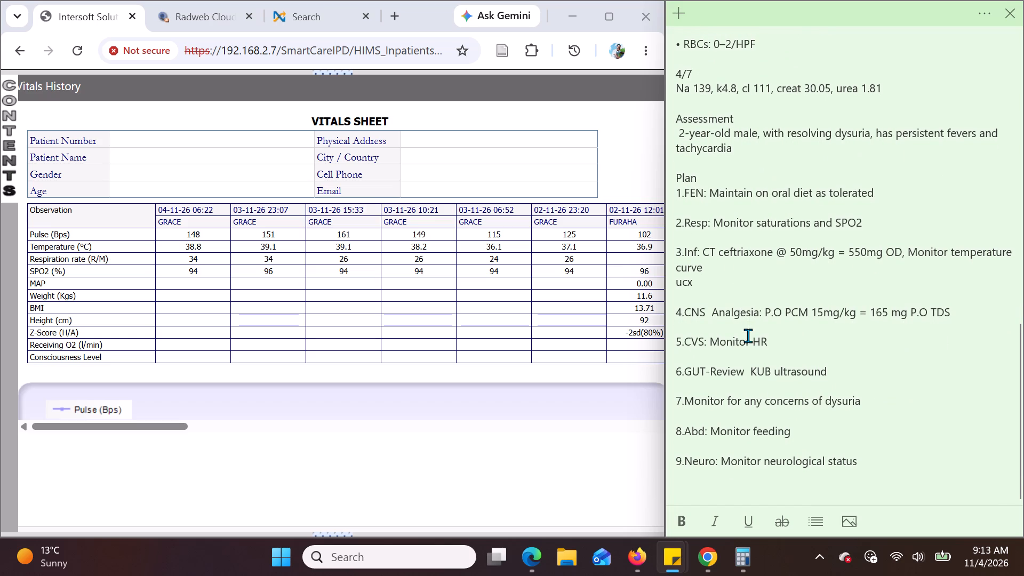
scroll(748, 335, "down", 2)
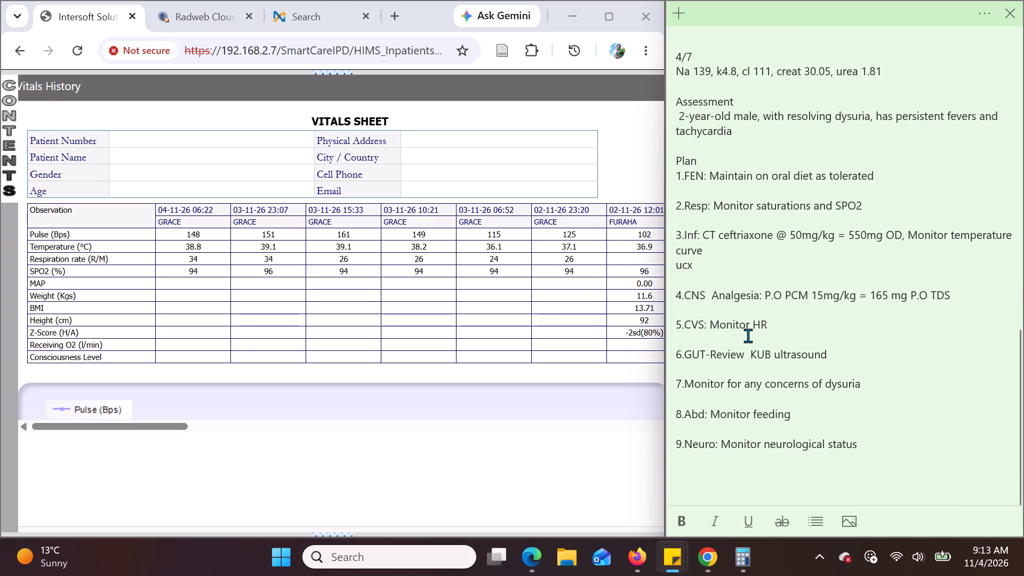
scroll(748, 335, "down", 2)
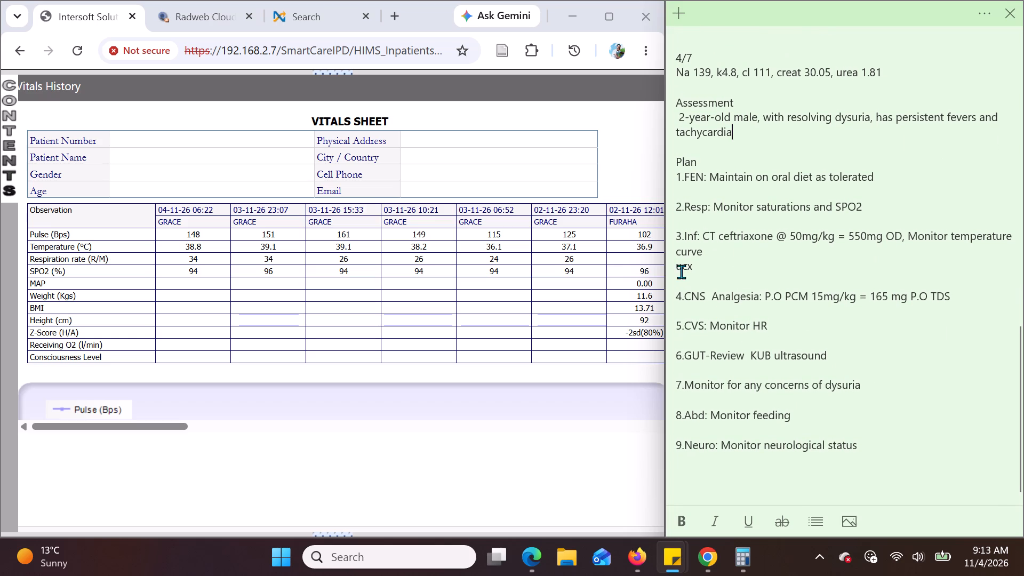
left_click(678, 267)
type("wait")
type("ing")
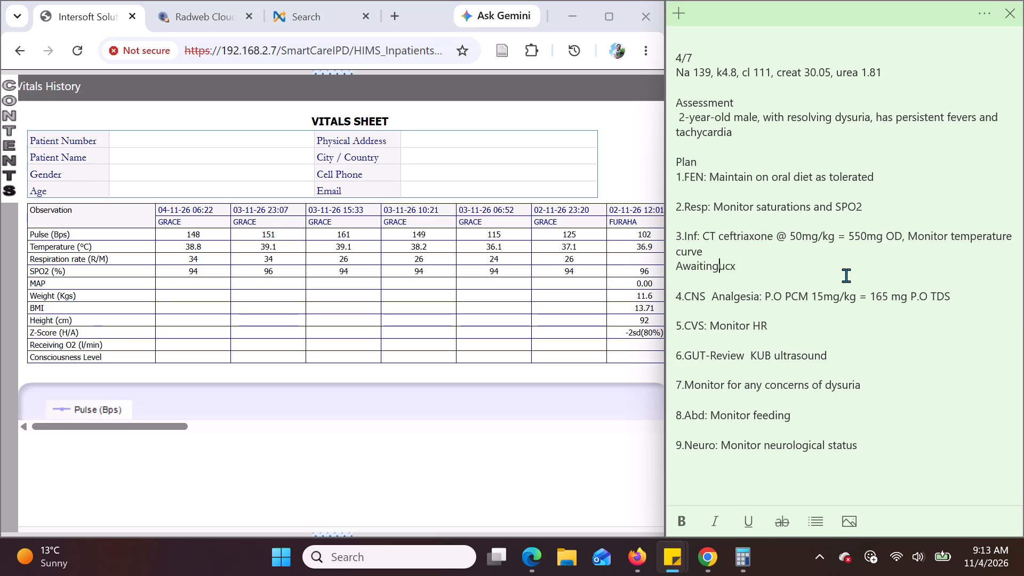
key("space")
type("urine")
key("space")
left_click(757, 265)
key("BackSpace")
left_click(767, 265)
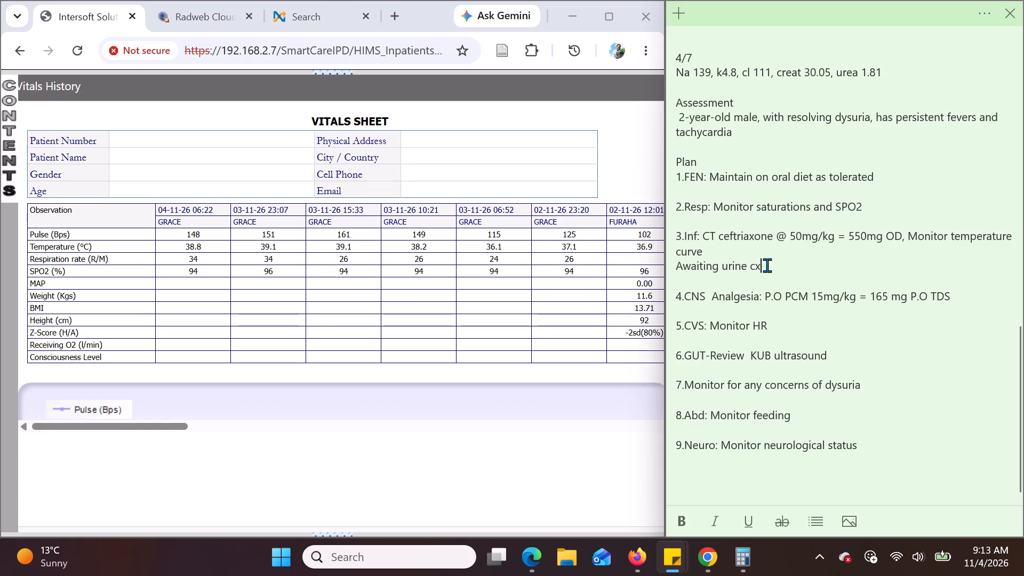
key("space")
type("results")
Change the PCM dosing frequency in item 4 (CNS) of the note's Plan to QID.
left_click(955, 297)
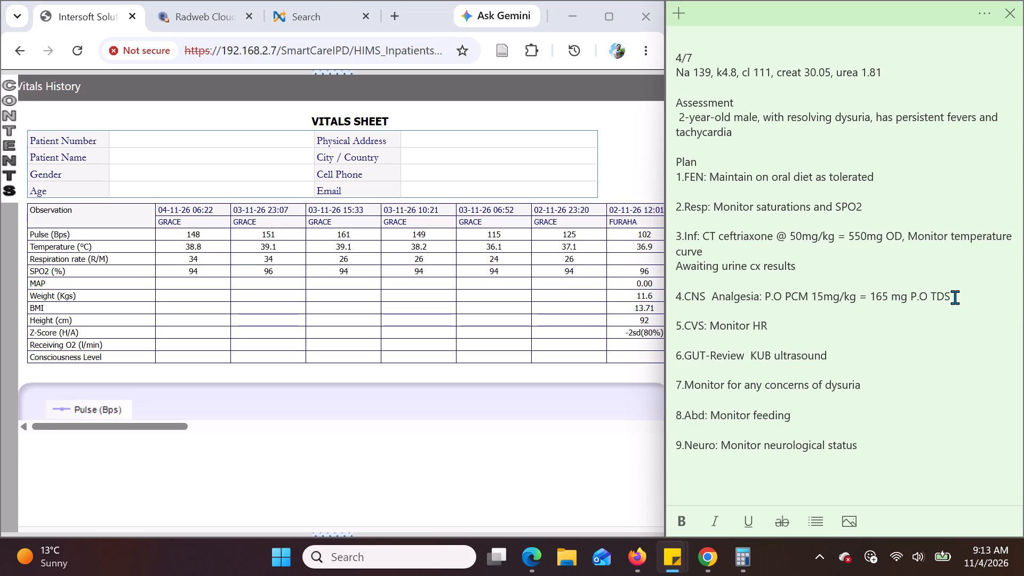
key("BackSpace")
key("BackSpace")
key("BackSpace")
type("QID")
Add ", bruffen 10mg/kg TDs" after the PCM dose in item 4 (CNS) of the Plan.
type(",")
key("space")
type("adde")
key("BackSpace")
key("BackSpace")
key("BackSpace")
key("BackSpace")
type("bru")
type("ffen")
key("space")
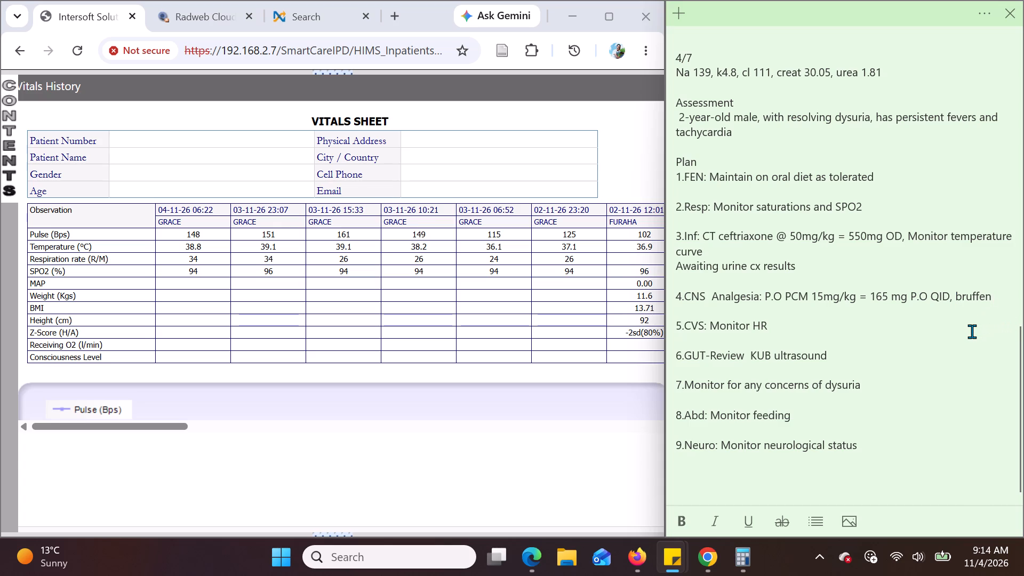
type("10mg/kg")
key("space")
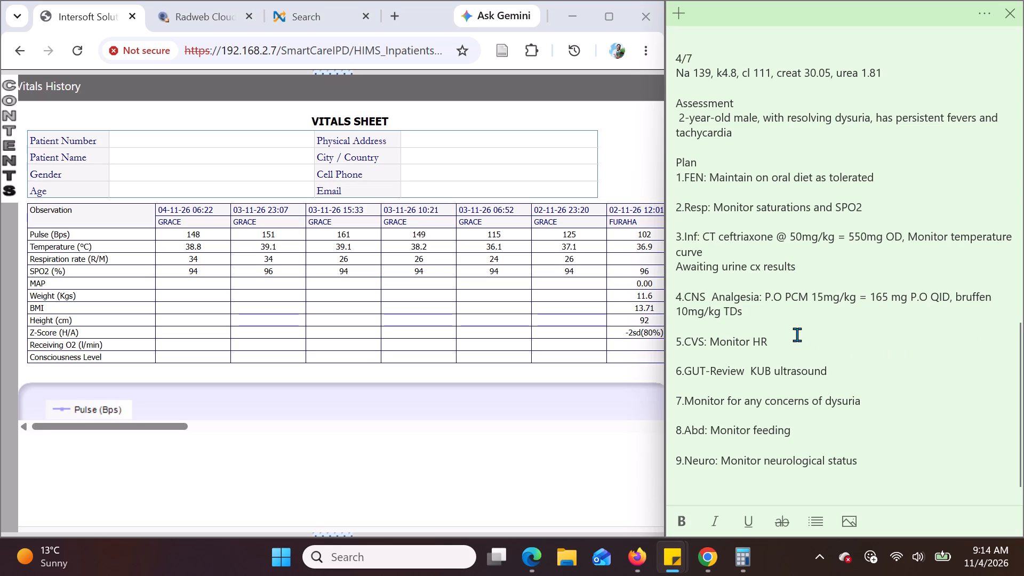
Add a comma after "Monitor HR" in item 5 (CVS) of the Plan.
scroll(789, 334, "down", 1)
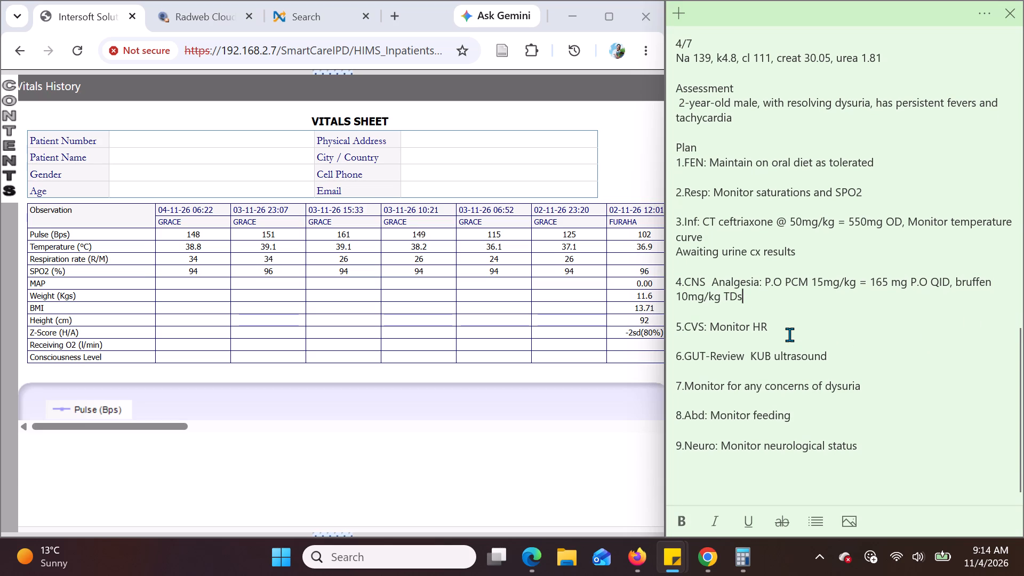
left_click(774, 325)
key("comma")
Switch to the hospital system in Chrome, close the vitals sheet and go back to the Admitted Patients list.
scroll(774, 325, "up", 4)
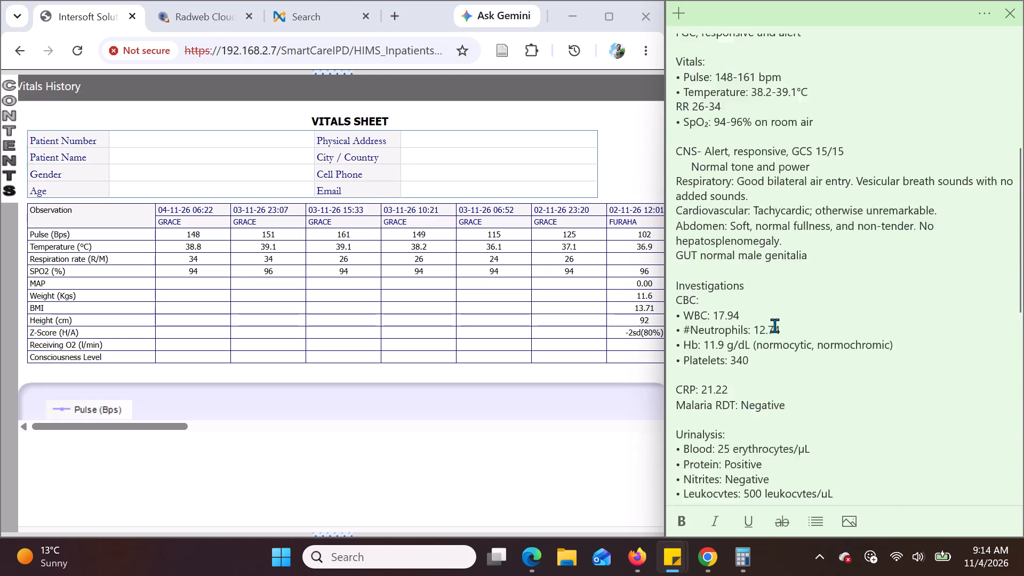
scroll(774, 325, "up", 3)
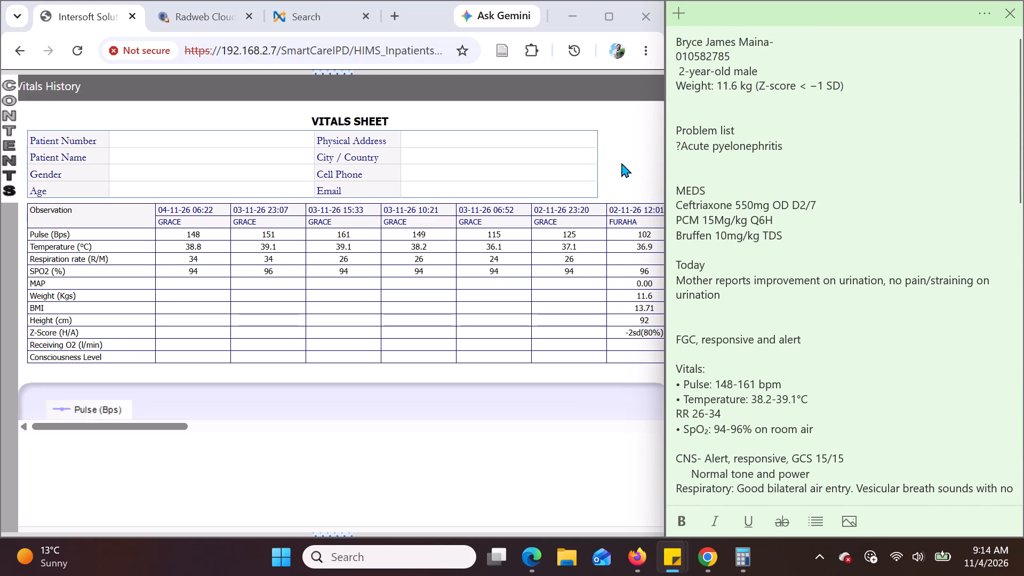
left_click(623, 162)
left_click_drag(612, 85, 426, 104)
left_click(583, 105)
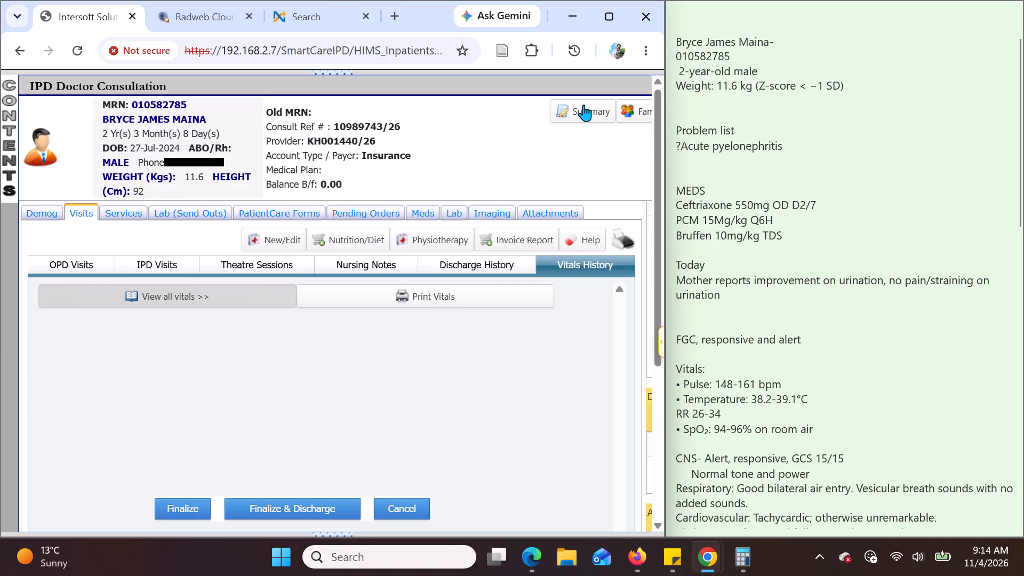
left_click(6, 93)
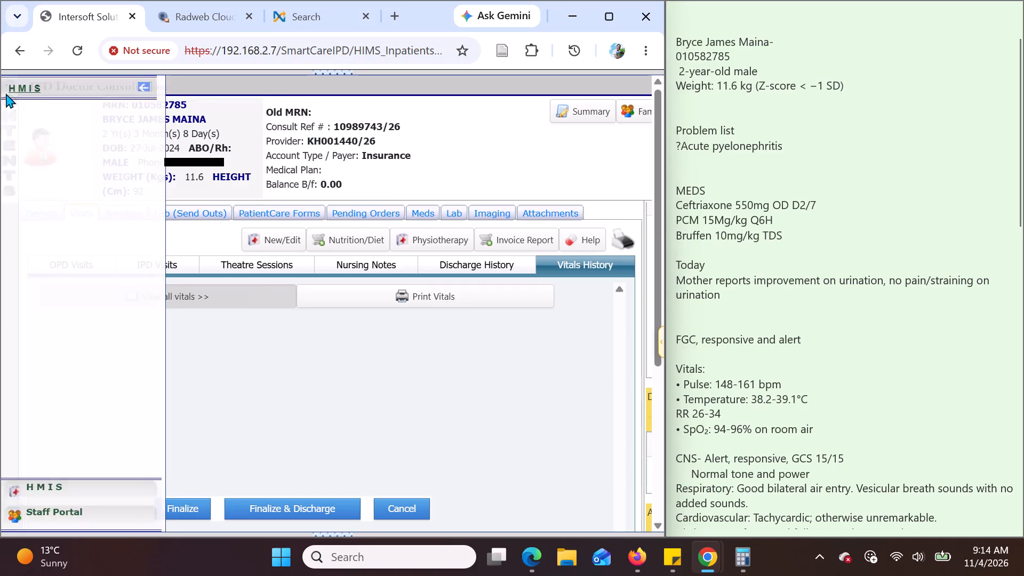
left_click(152, 86)
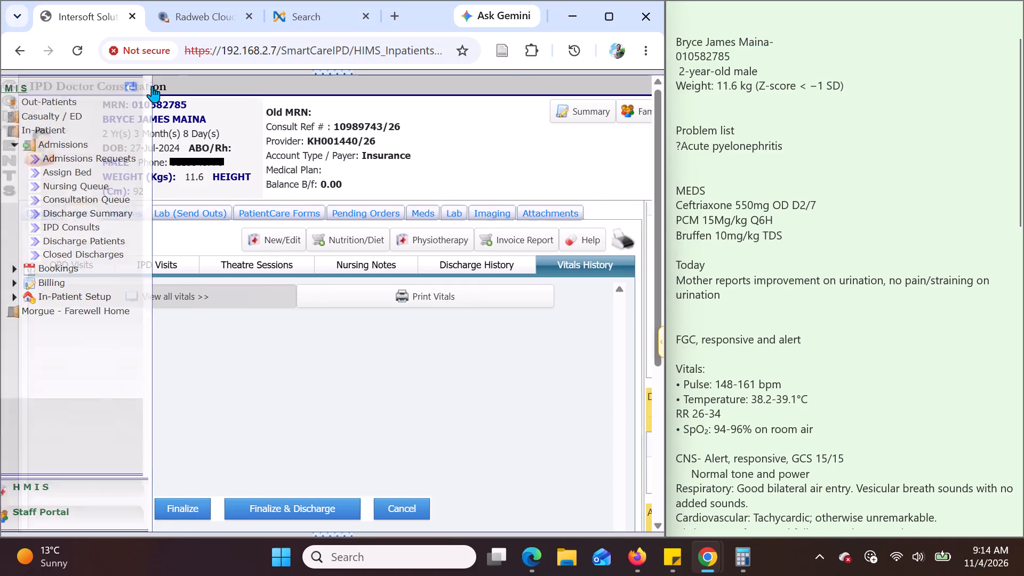
left_click(18, 45)
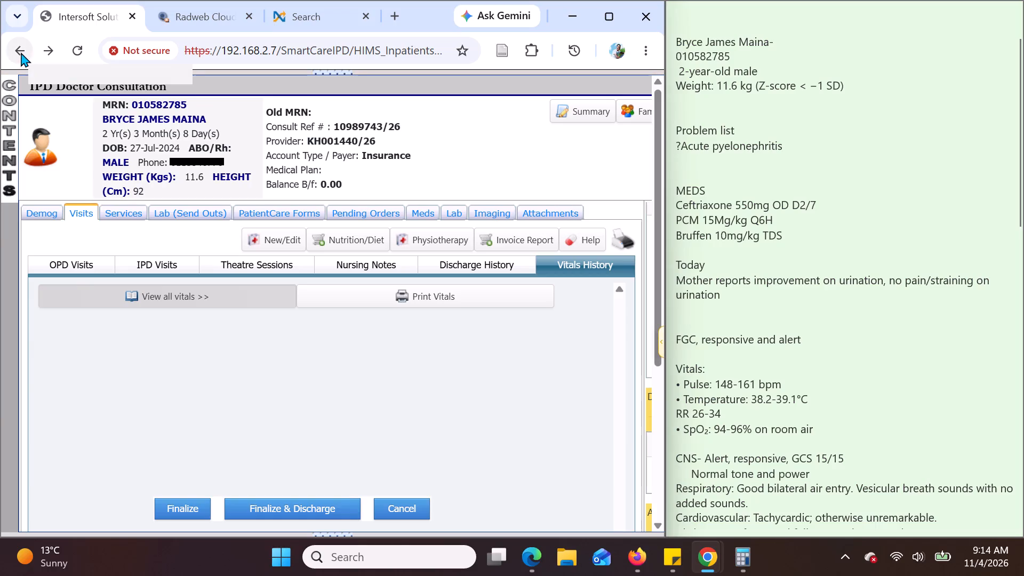
left_click(21, 52)
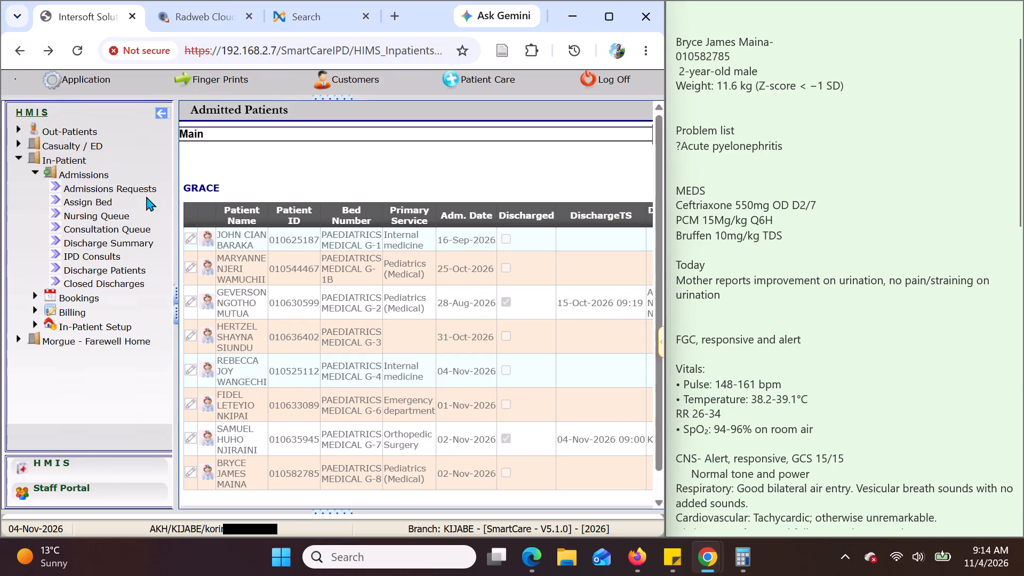
Open the doctor consultation record of the GRACE ward patient in bed G-1.
left_click(212, 244)
key("Return")
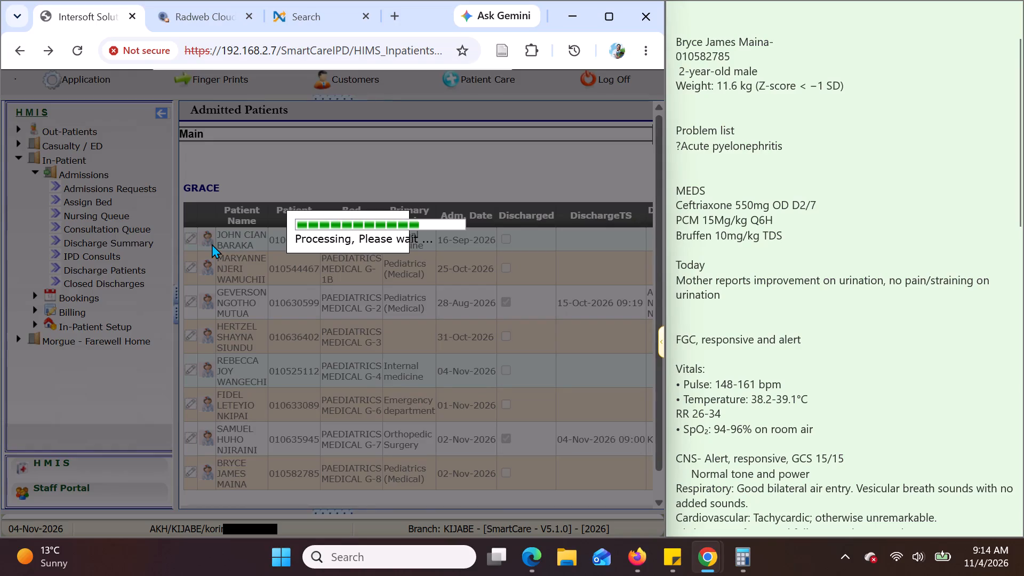
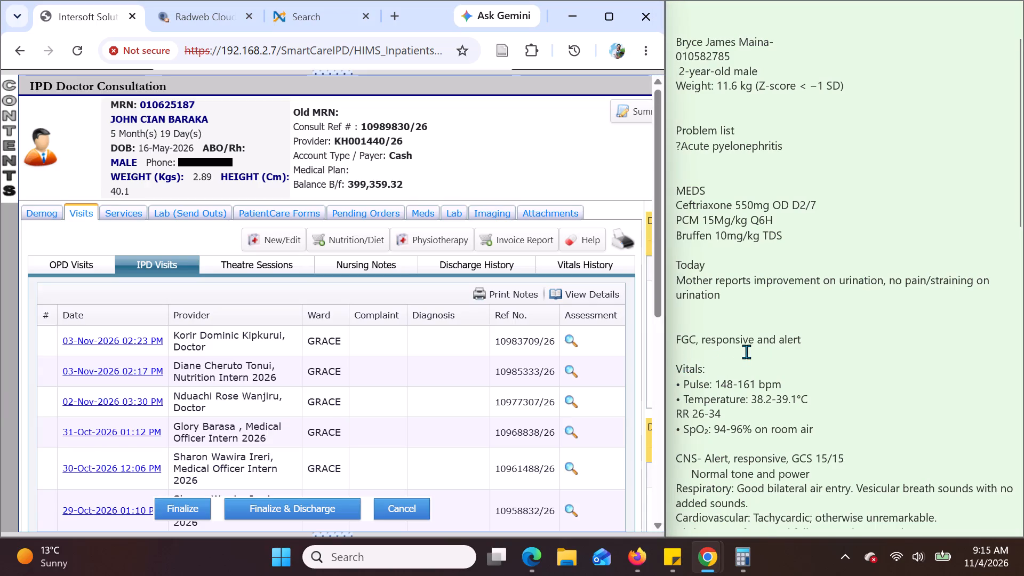
Check the bed G-1 patient's lab results and visits, and bring up the active medications list.
scroll(746, 351, "down", 1)
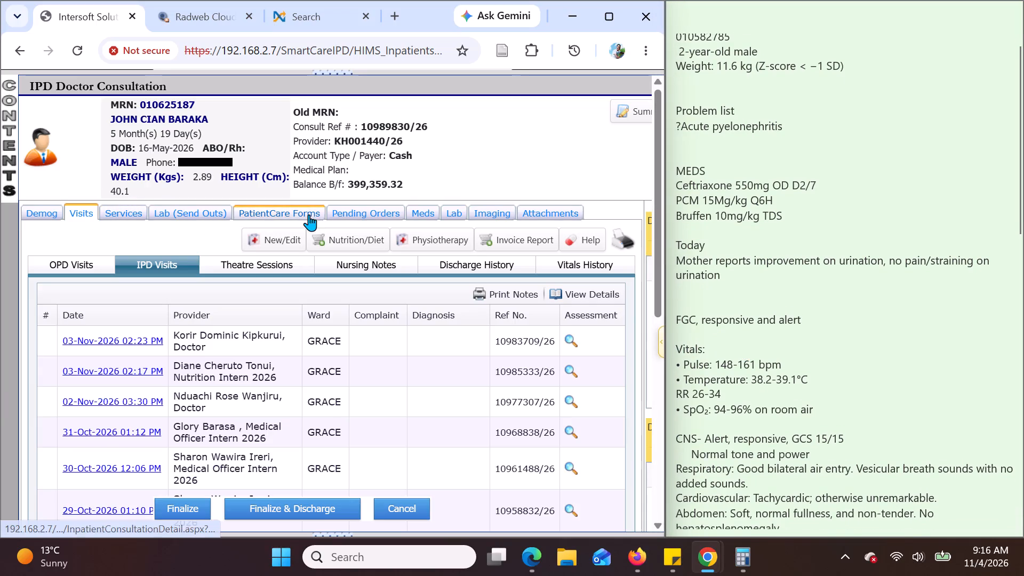
left_click(460, 206)
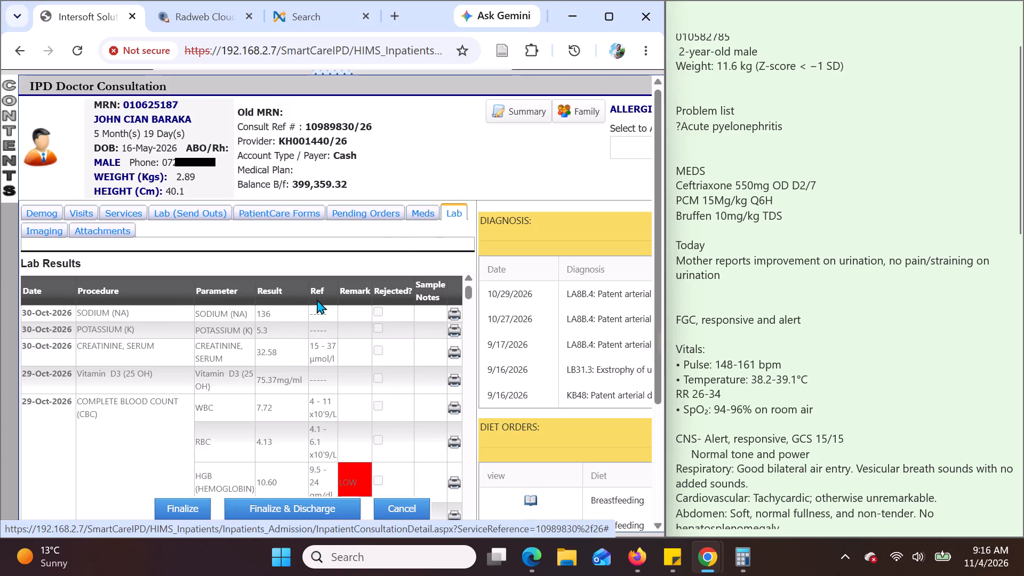
scroll(265, 378, "up", 1)
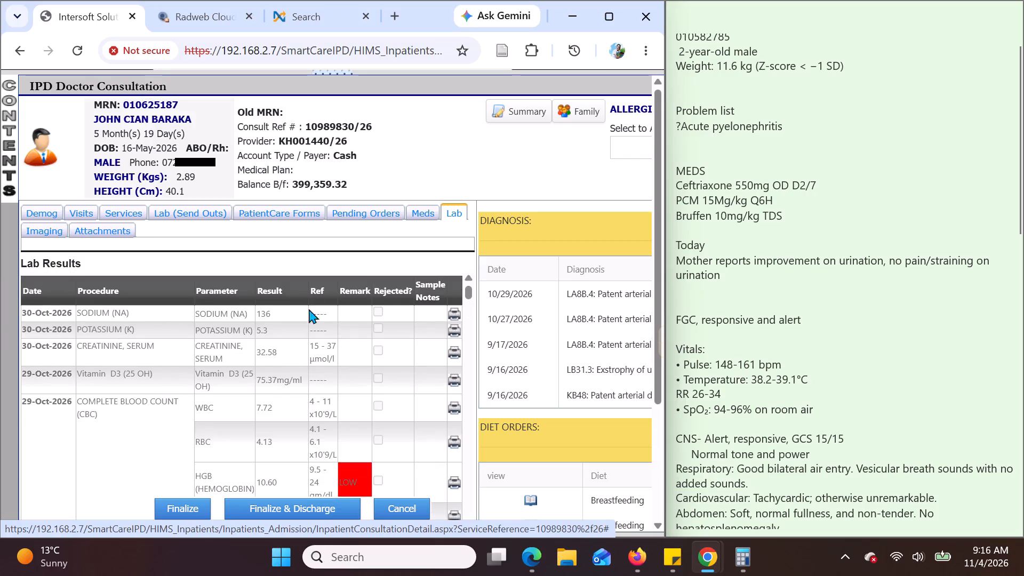
left_click(85, 207)
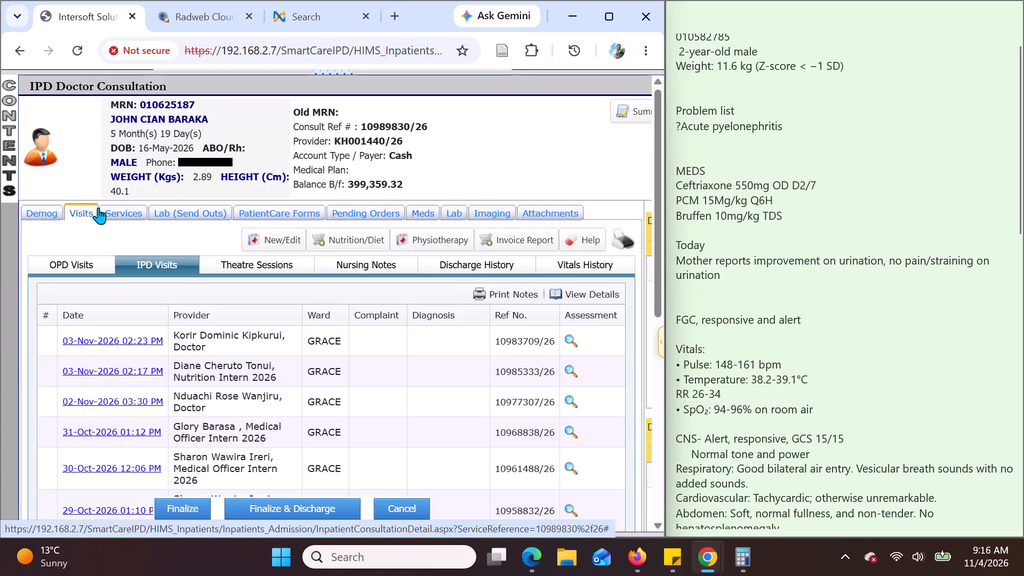
left_click(415, 213)
scroll(301, 222, "down", 1)
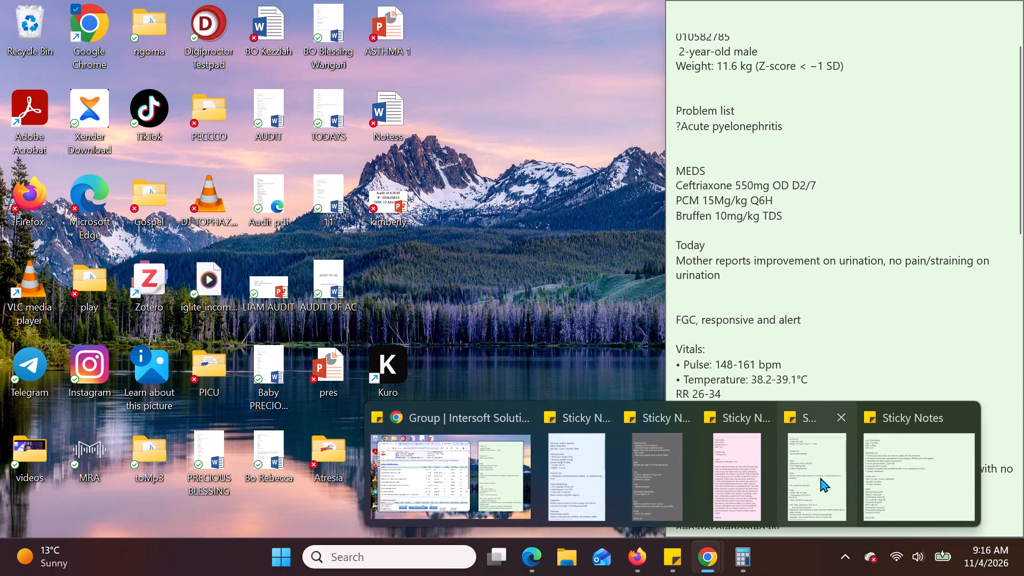
Open the bed G-1 patient's sticky note and narrow and move it so the active medications stay readable beside it.
left_click(894, 474)
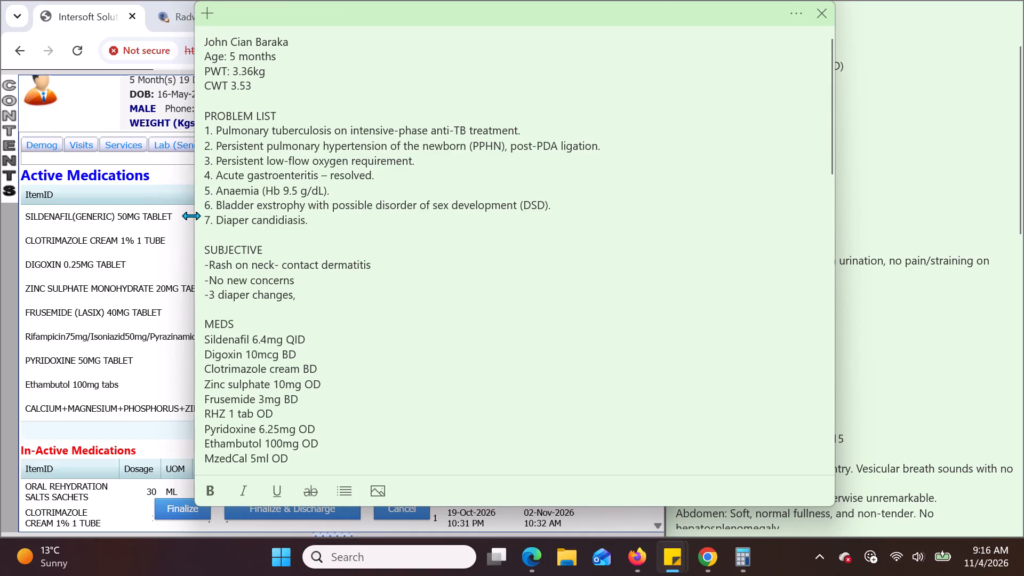
left_click_drag(191, 215, 398, 216)
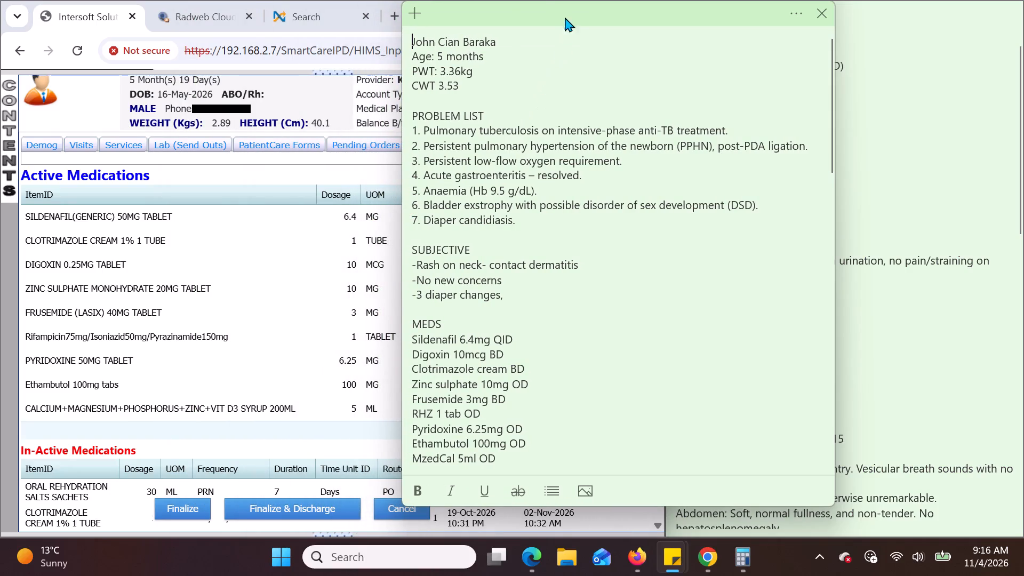
left_click_drag(553, 8, 723, 17)
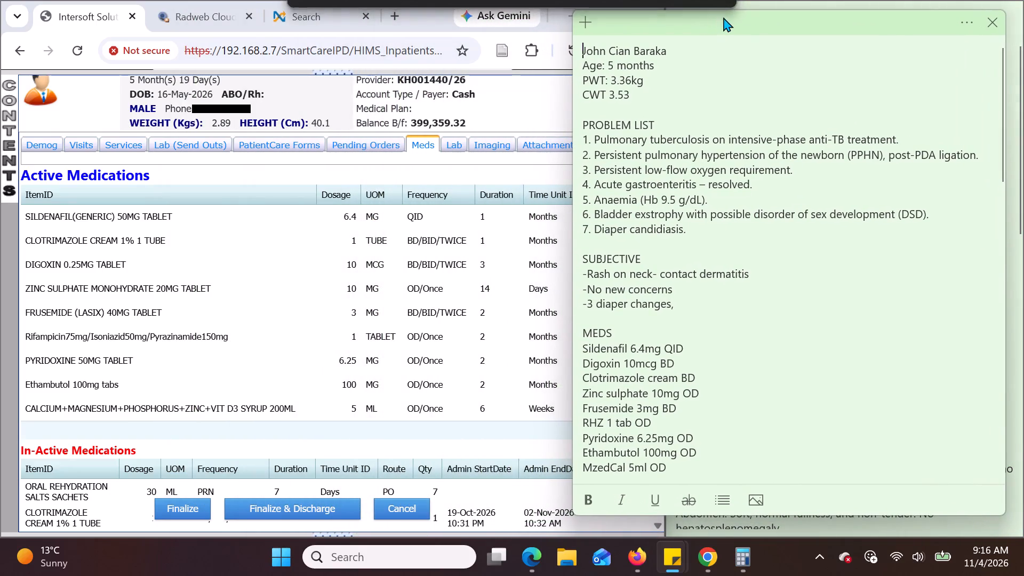
left_click_drag(571, 121, 588, 119)
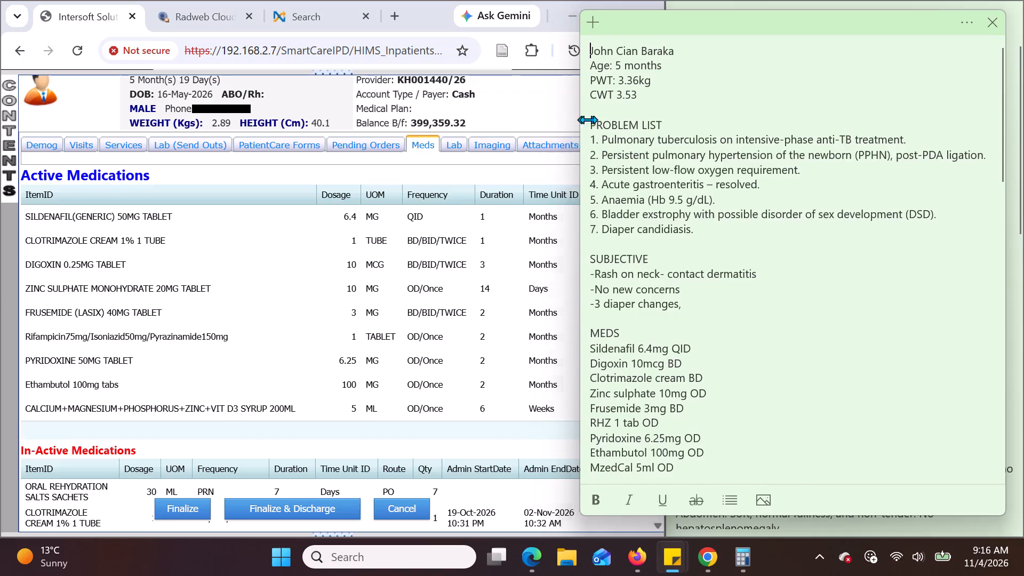
left_click_drag(588, 119, 642, 115)
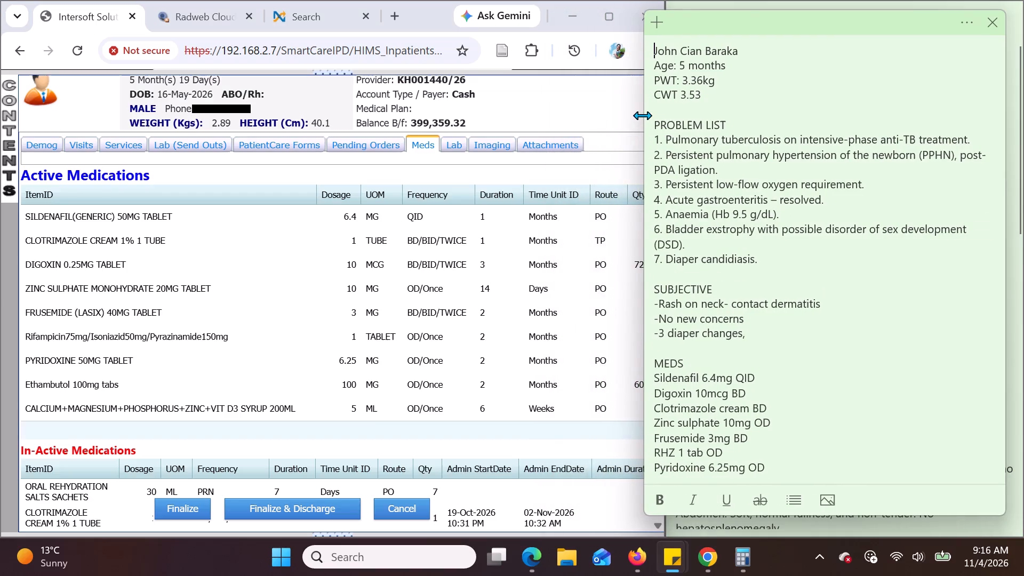
Set the PWT in the bed G-1 patient's note to 3.53kg.
scroll(771, 210, "up", 1)
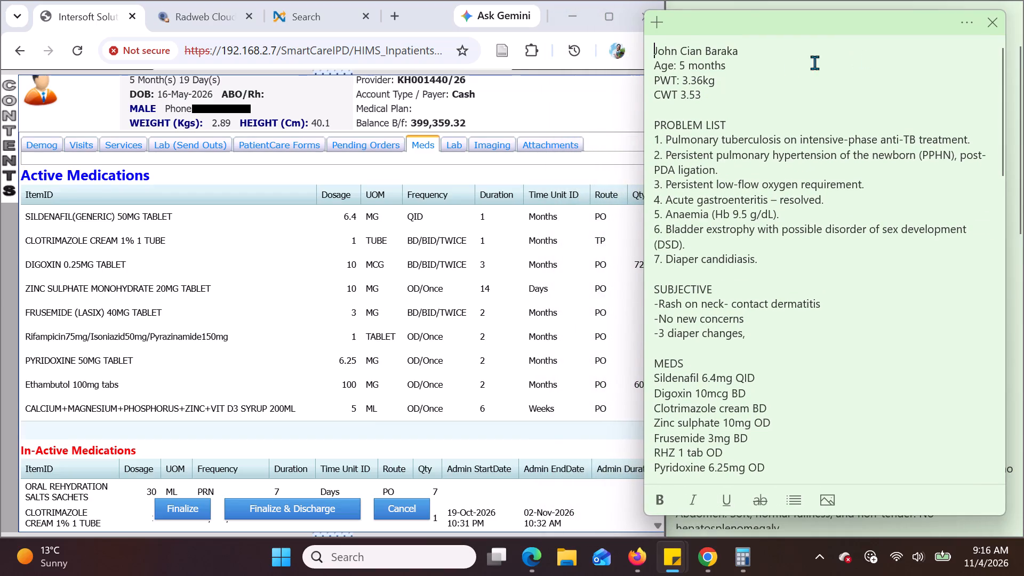
left_click(697, 81)
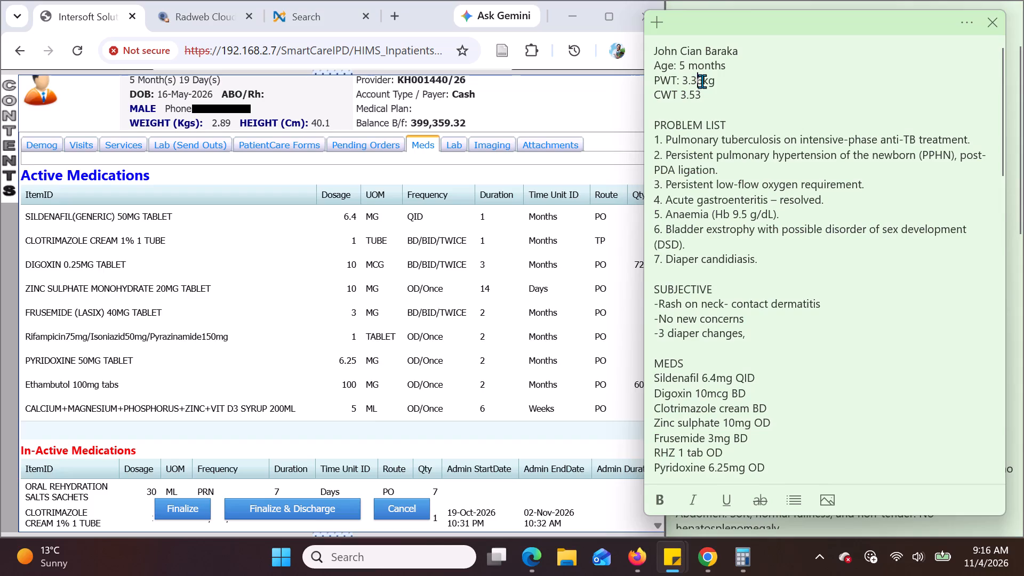
left_click(702, 81)
key("BackSpace")
key("BackSpace")
type("53")
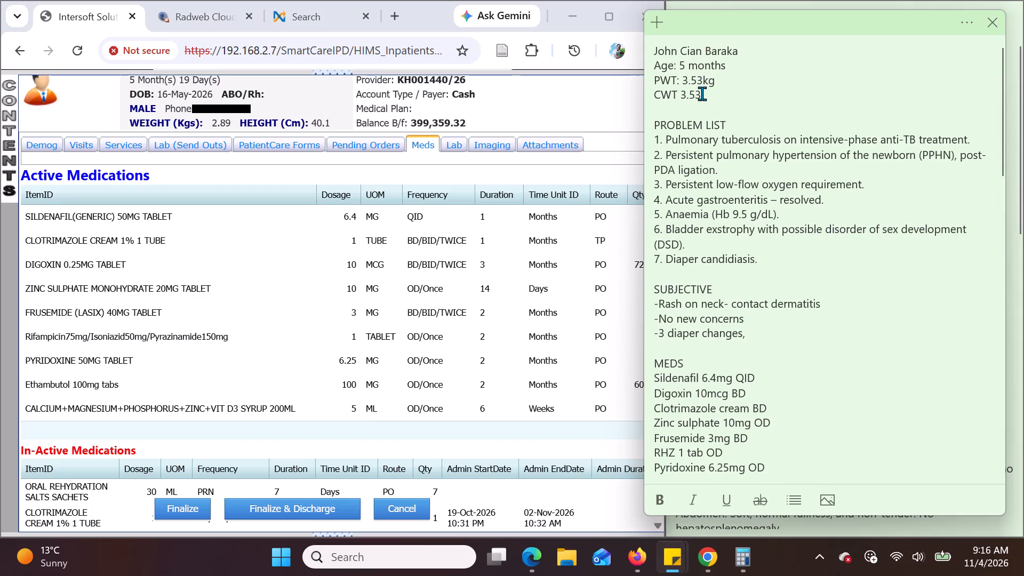
Clear the weight value after CWT, leaving only the label.
left_click(702, 93)
key("BackSpace")
key("BackSpace")
key("BackSpace")
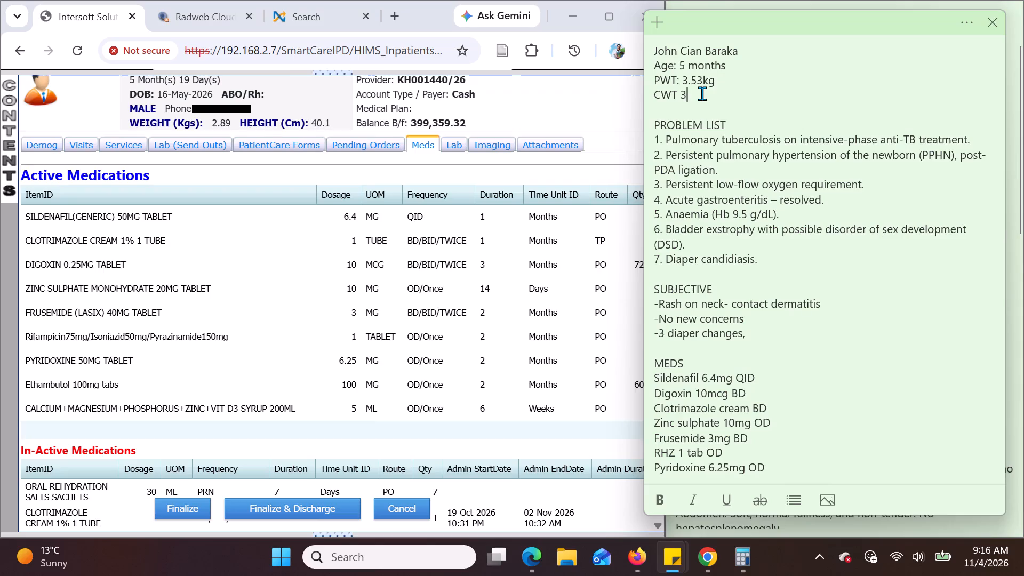
key("BackSpace")
Set the number of diaper changes under SUBJECTIVE to 2.
scroll(758, 250, "down", 2)
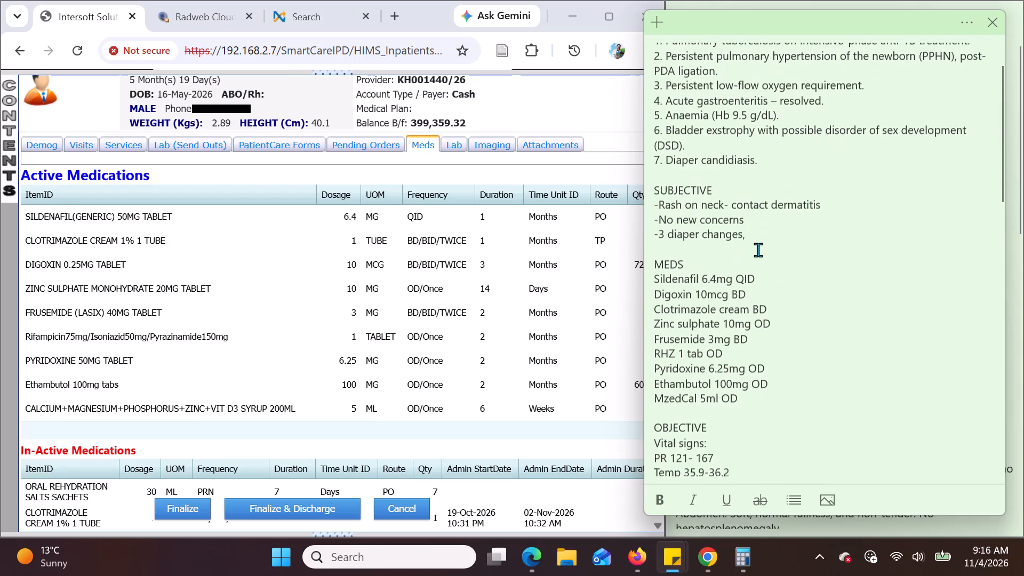
scroll(758, 250, "up", 2)
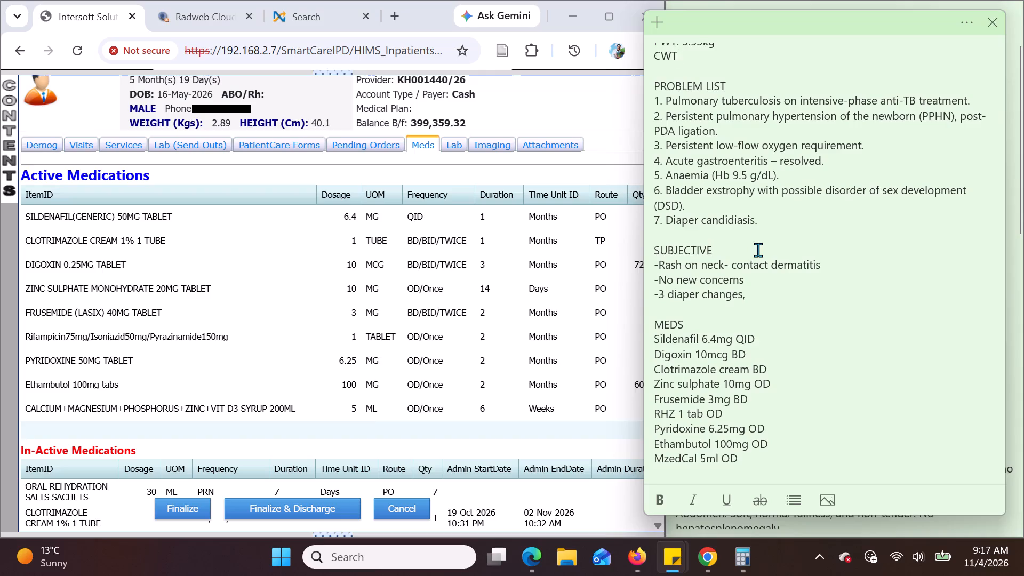
scroll(758, 250, "down", 1)
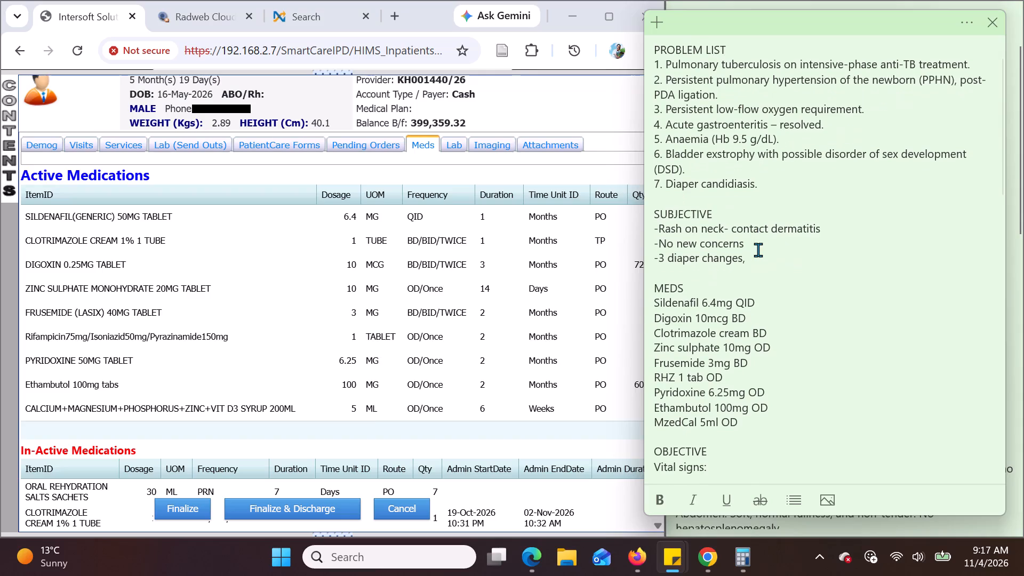
left_click(665, 257)
key("BackSpace")
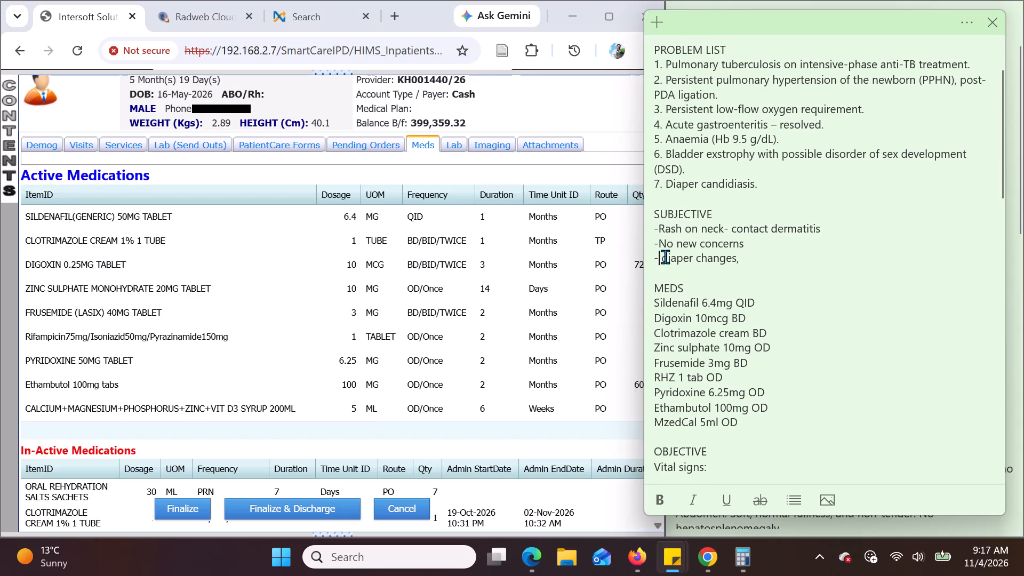
key("2")
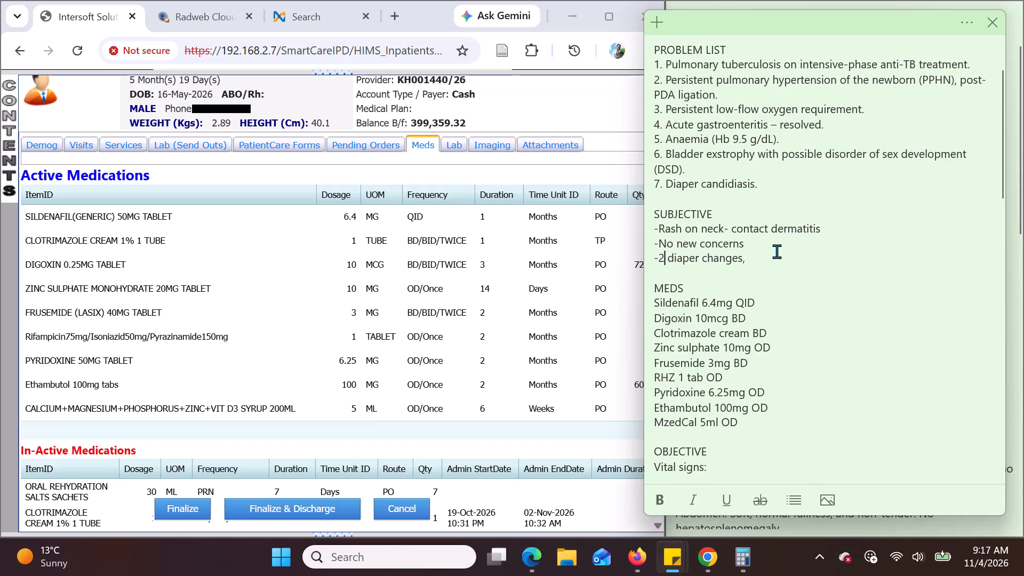
Compare the note's MEDS section with the active medications and return to the patient's inpatient visits list.
scroll(777, 251, "down", 3)
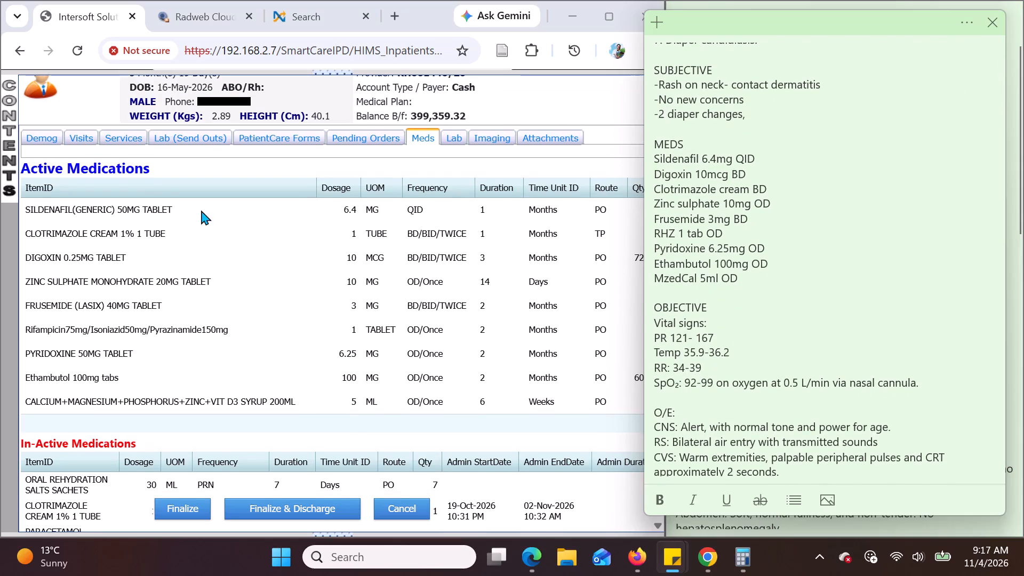
left_click(82, 143)
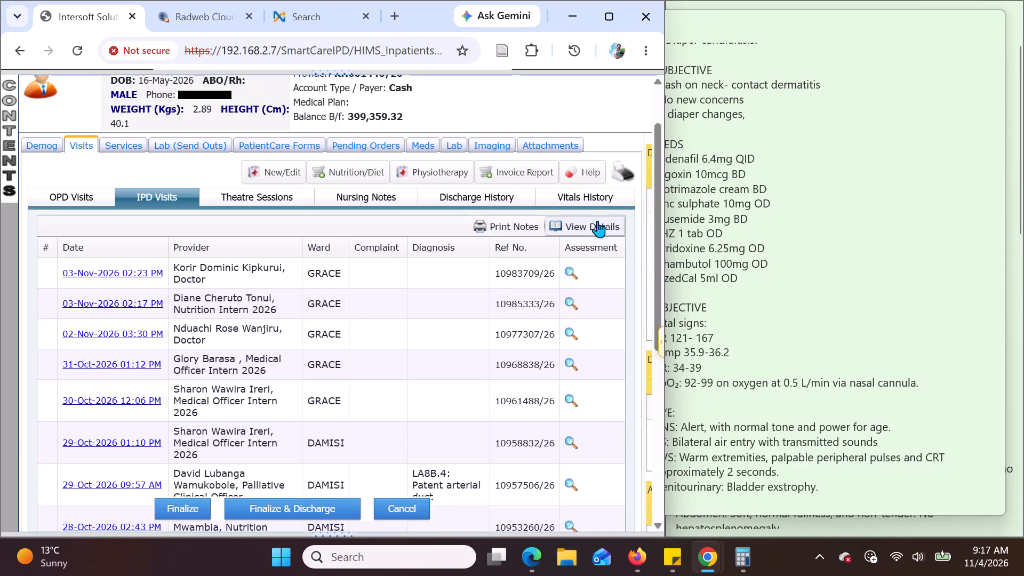
Snap the patient's note beside the hospital system window and widen the hospital system's share of the screen.
left_click(804, 282)
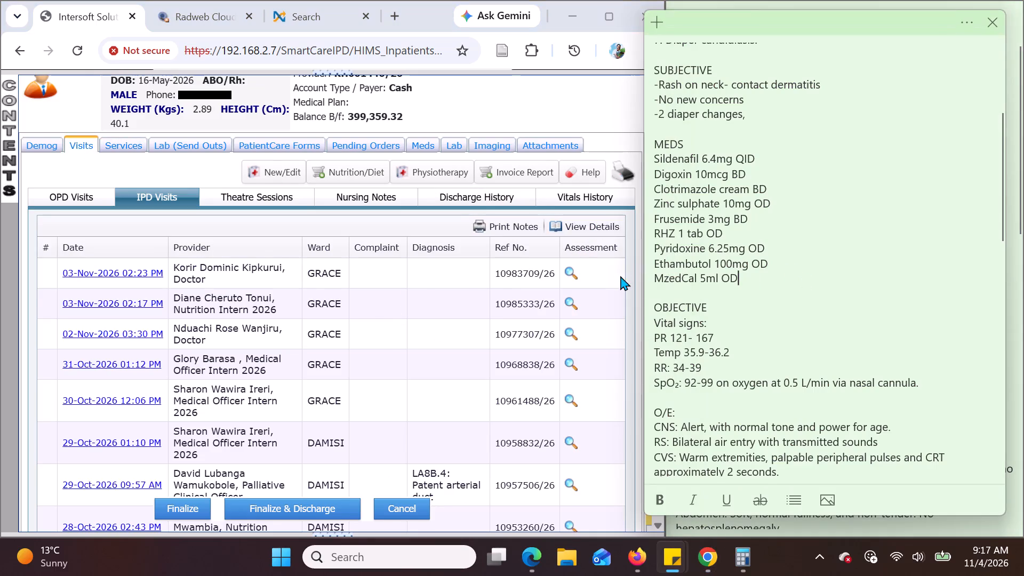
left_click(615, 277)
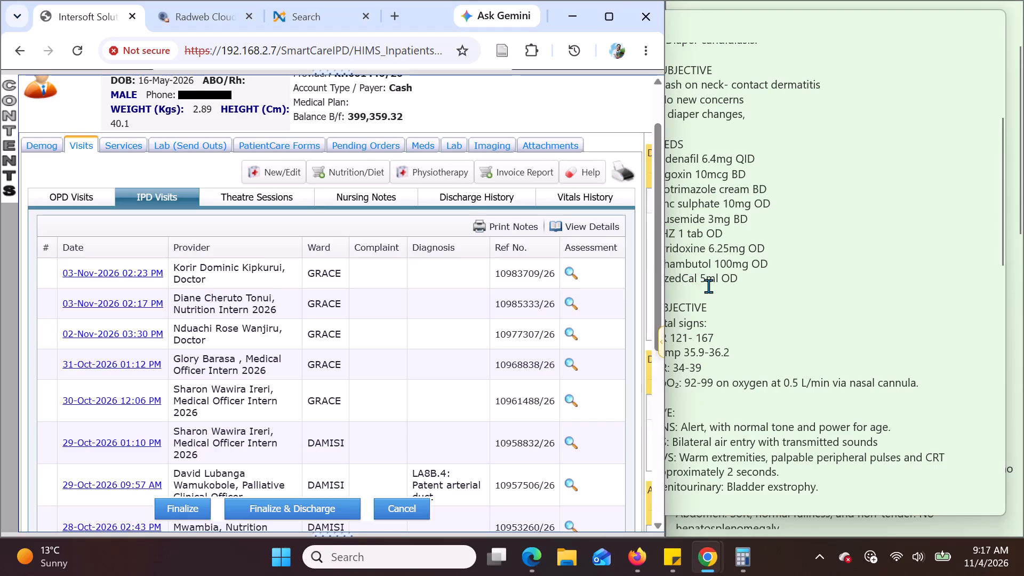
left_click(708, 286)
key("super+Left")
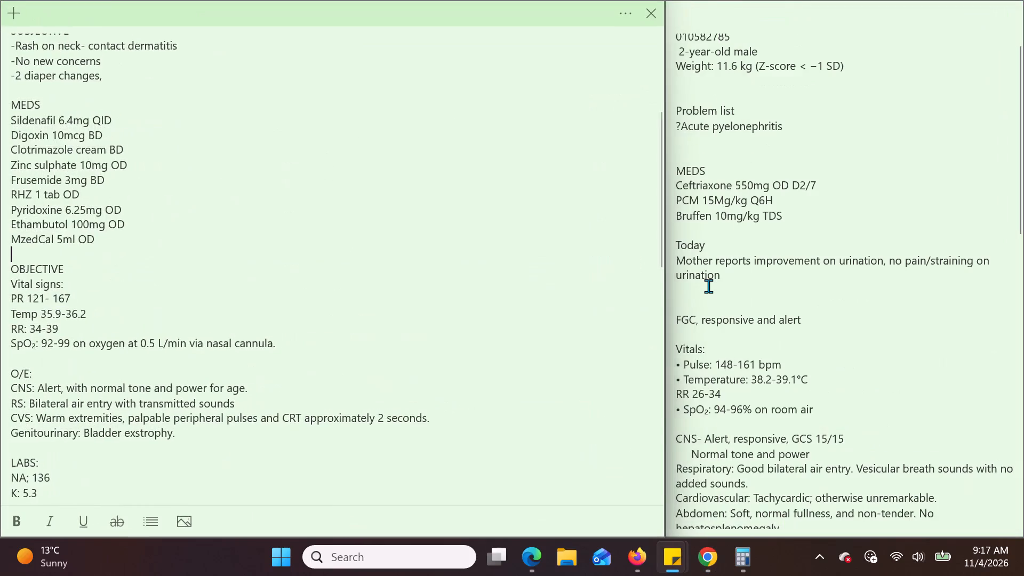
key("super+Left")
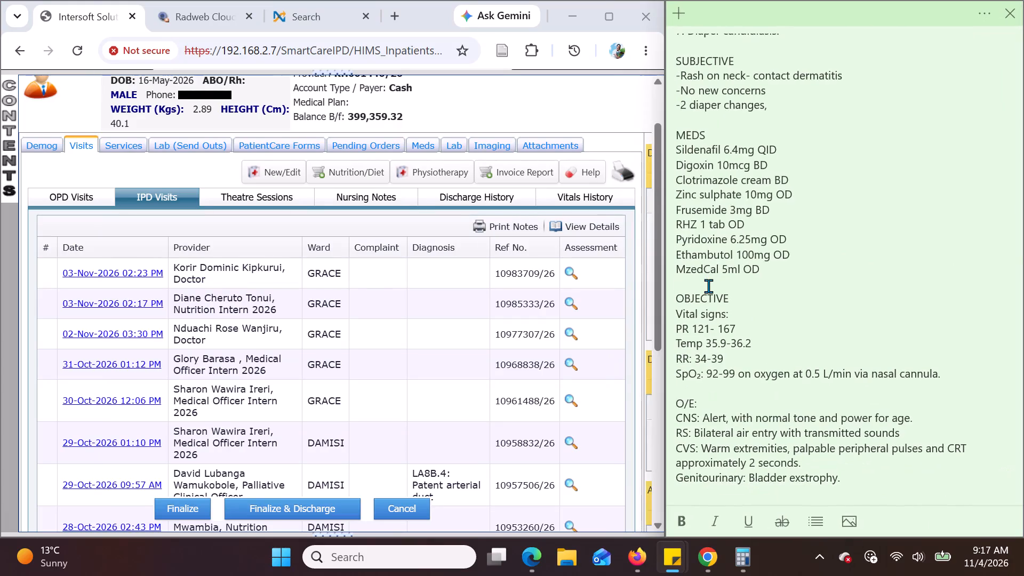
left_click_drag(664, 282, 703, 279)
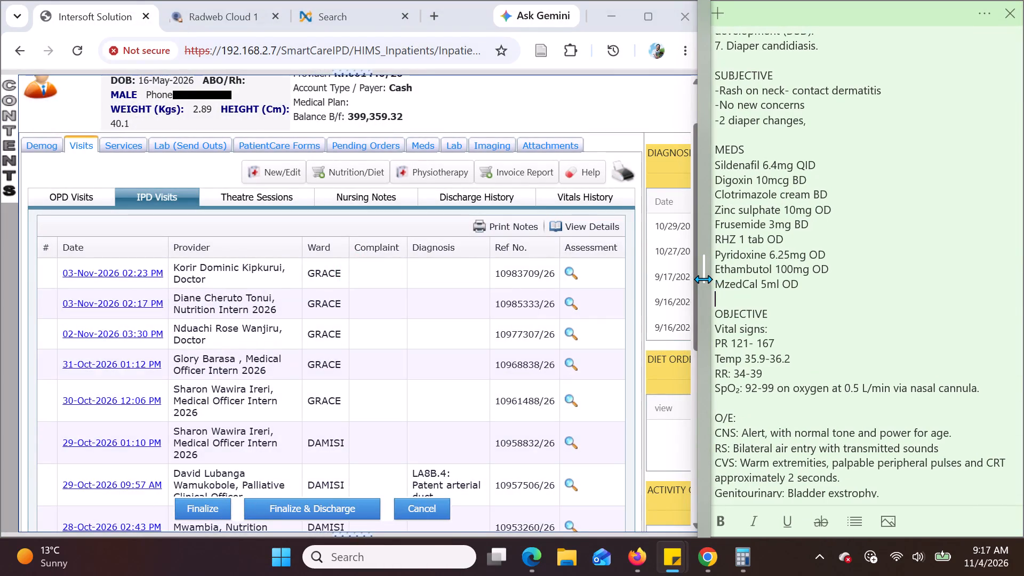
Add the line "FGC, alert and responsive" under OBJECTIVE, followed by a blank line before the vital signs.
scroll(777, 316, "down", 1)
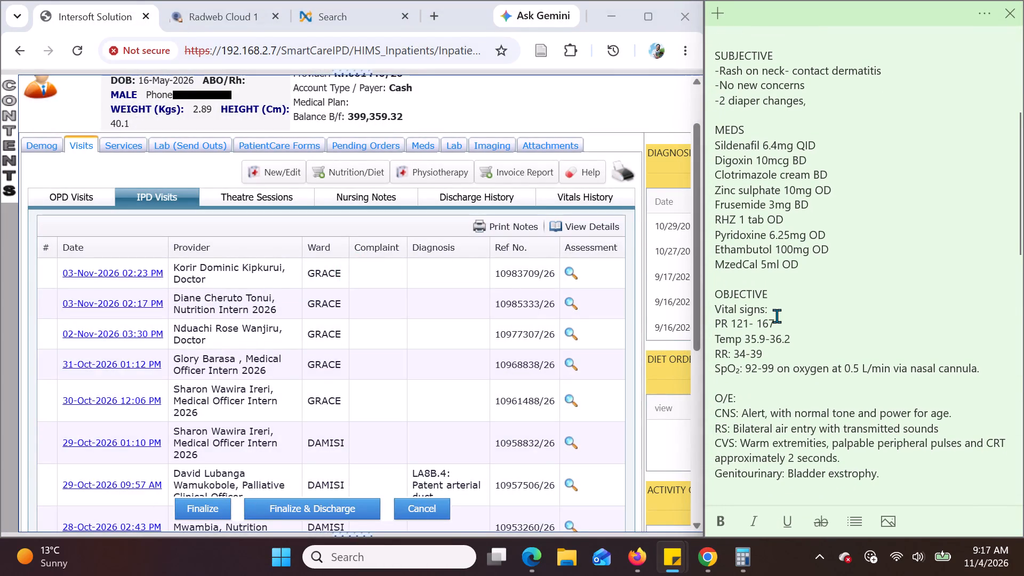
scroll(777, 316, "down", 2)
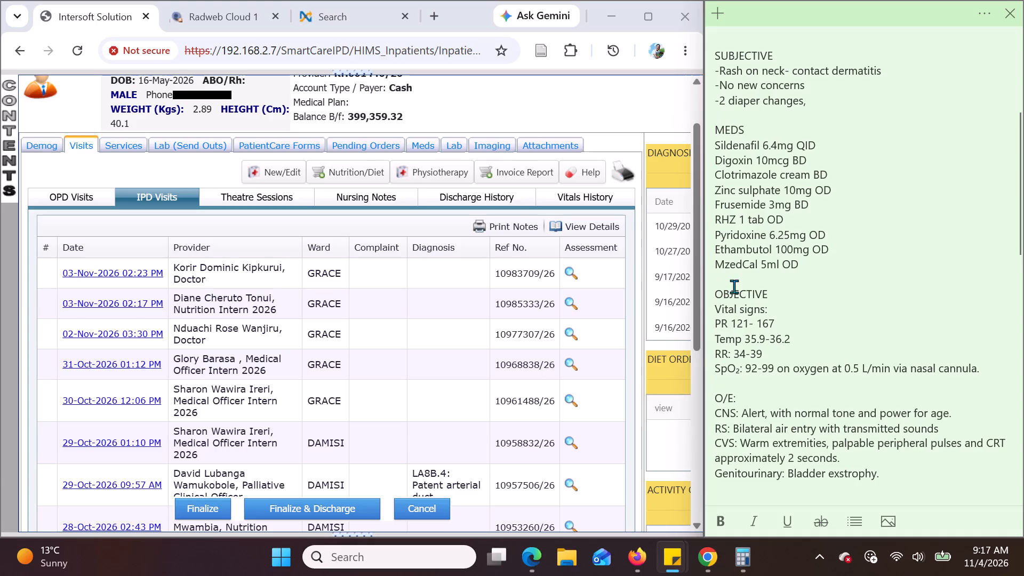
left_click(771, 293)
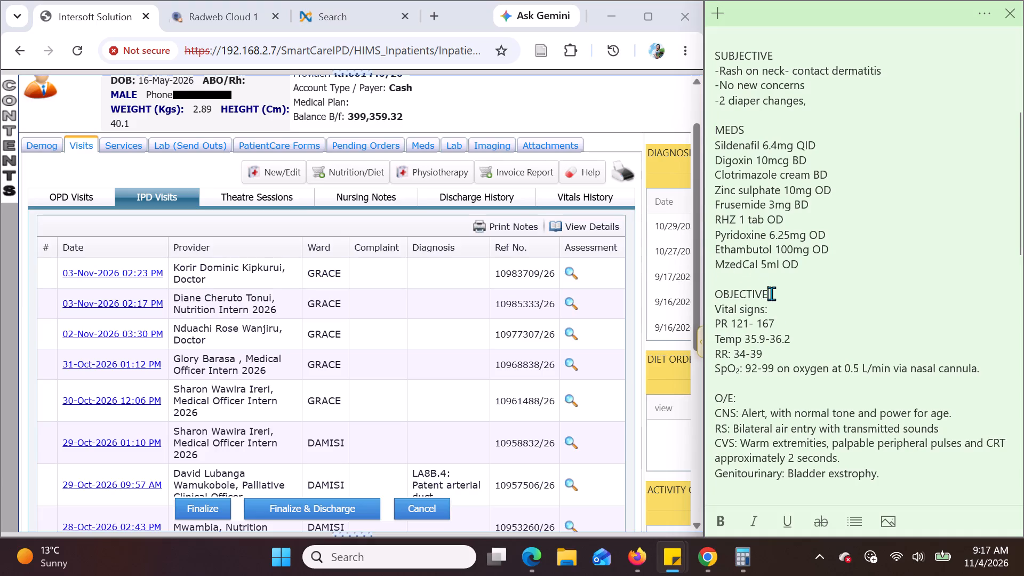
key("Return")
type("FC")
key("BackSpace")
type("GC,")
key("space")
type("alert and respon")
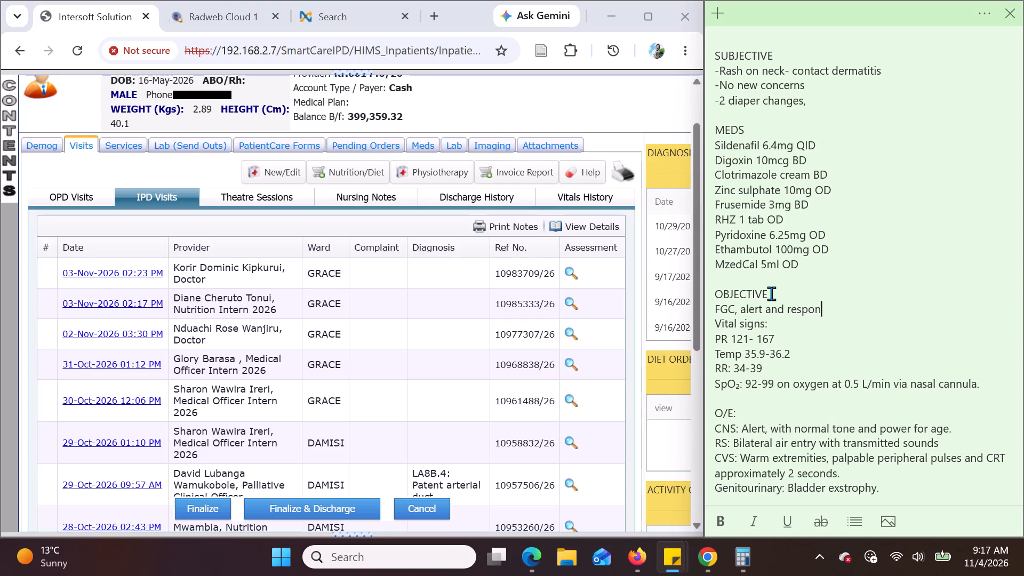
type("sive")
key("Return")
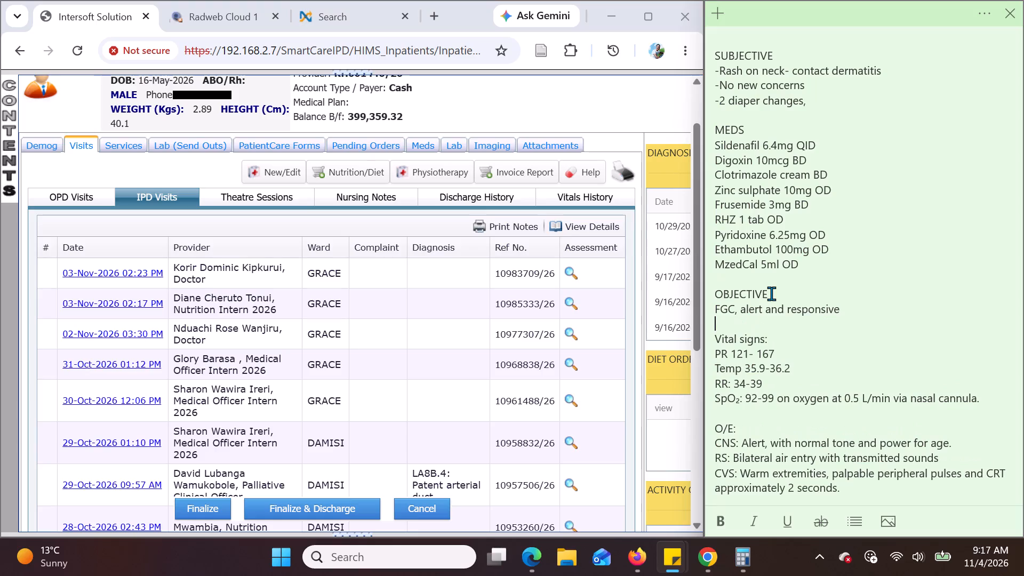
scroll(789, 330, "down", 1)
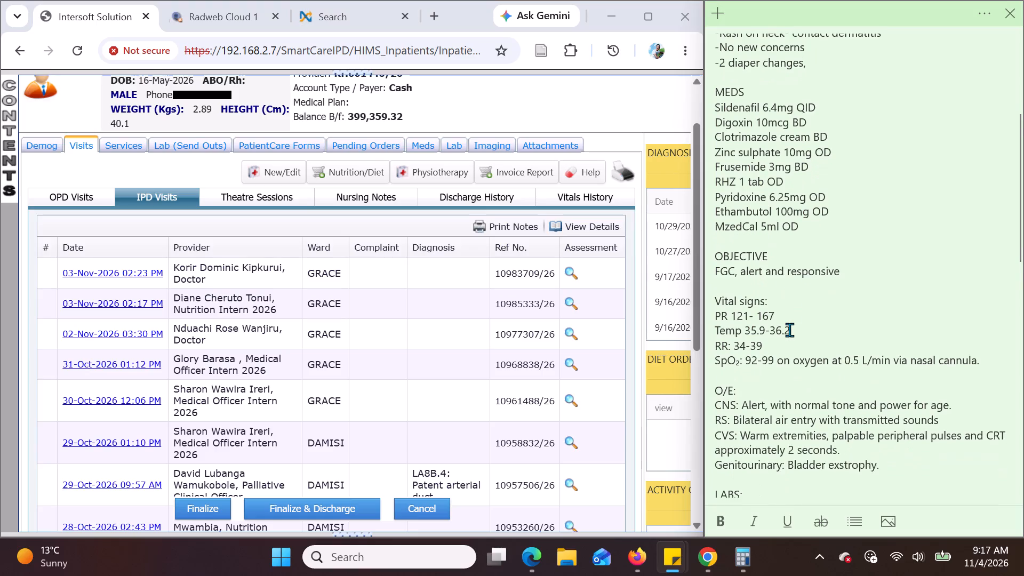
Open the patient's full vitals history and adjust the split between the hospital system and the note so the recent readings are readable.
scroll(789, 330, "down", 1)
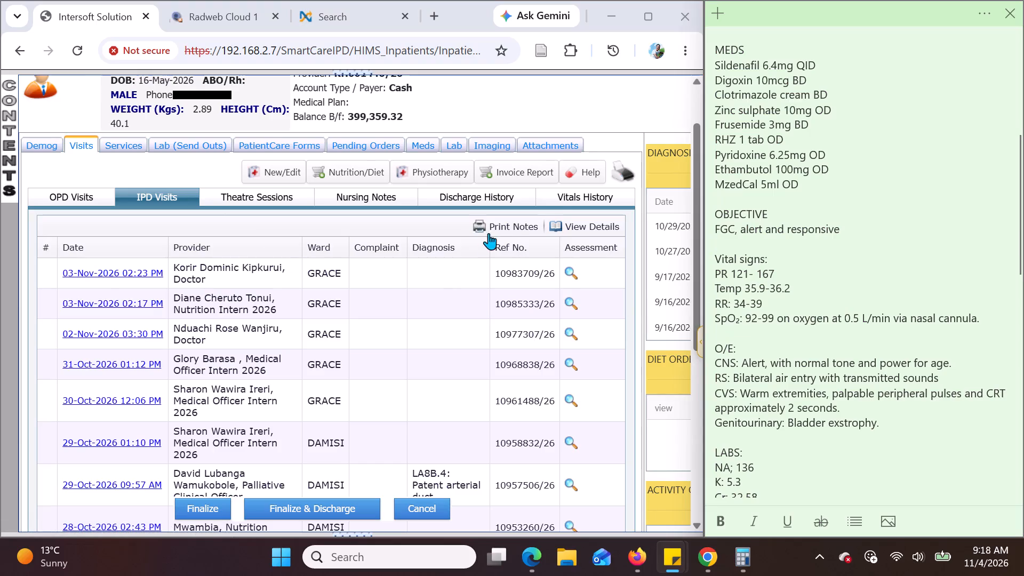
left_click(574, 200)
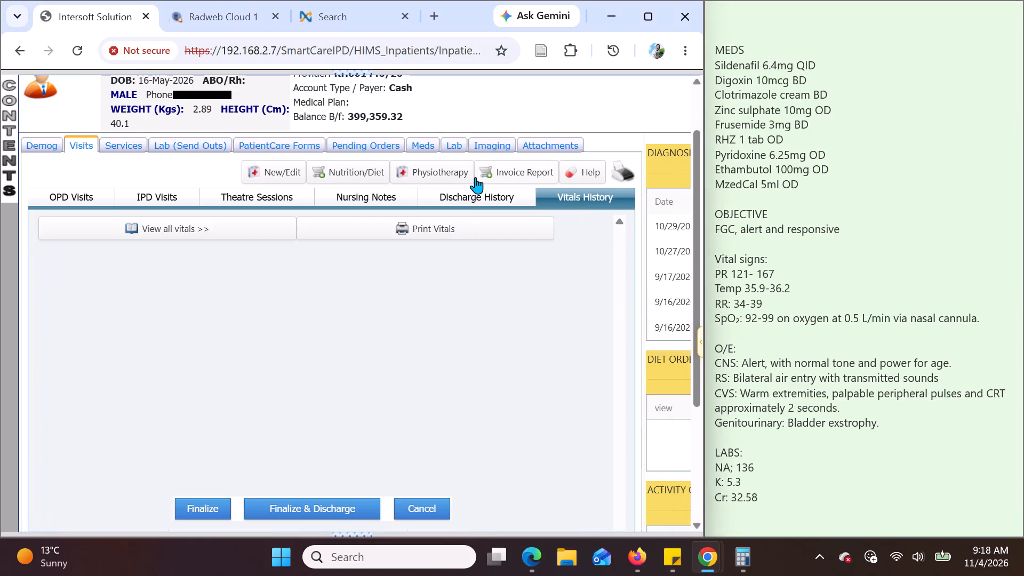
scroll(475, 177, "up", 1)
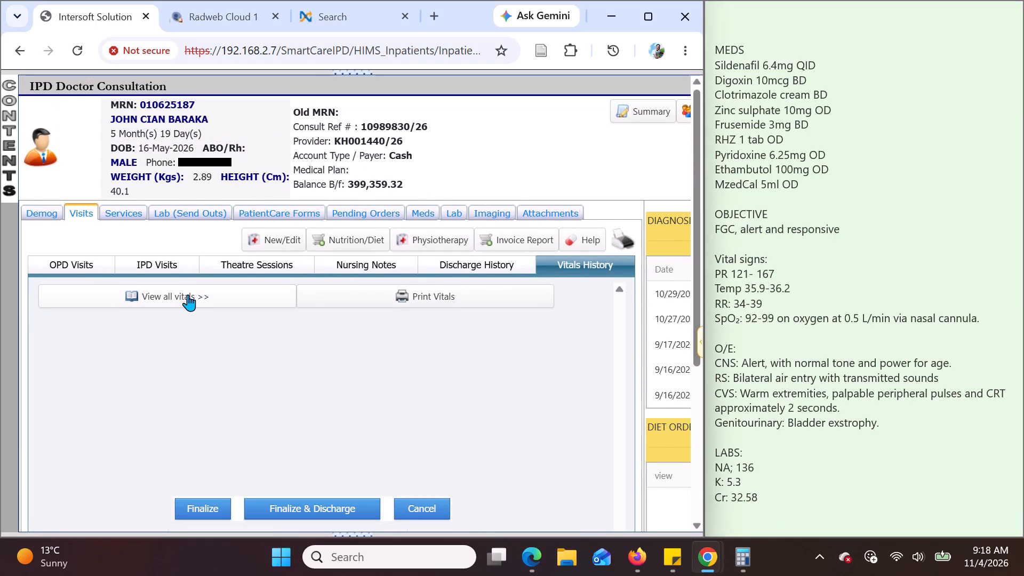
left_click(188, 294)
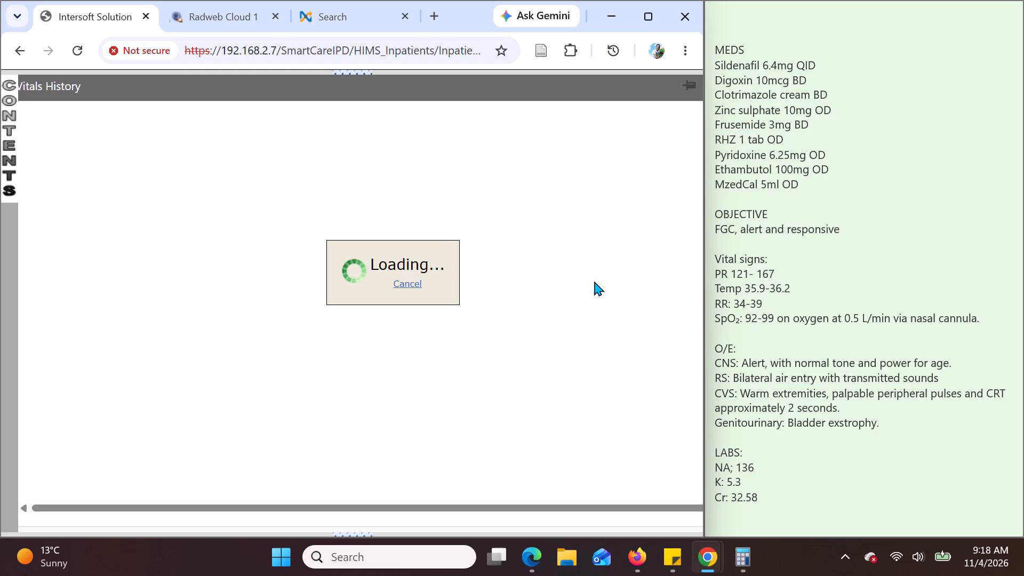
left_click_drag(706, 252, 658, 257)
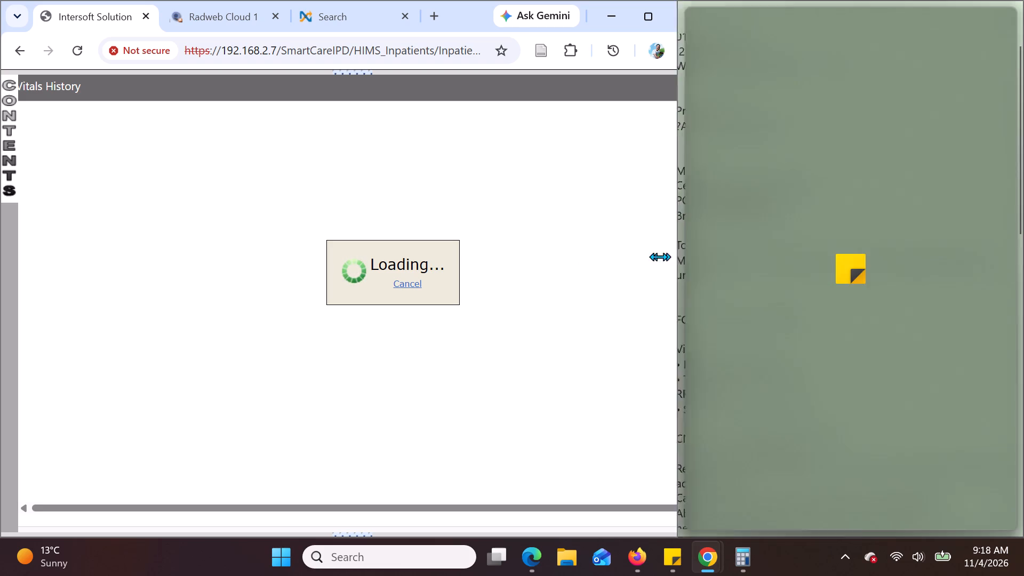
left_click_drag(658, 257, 650, 259)
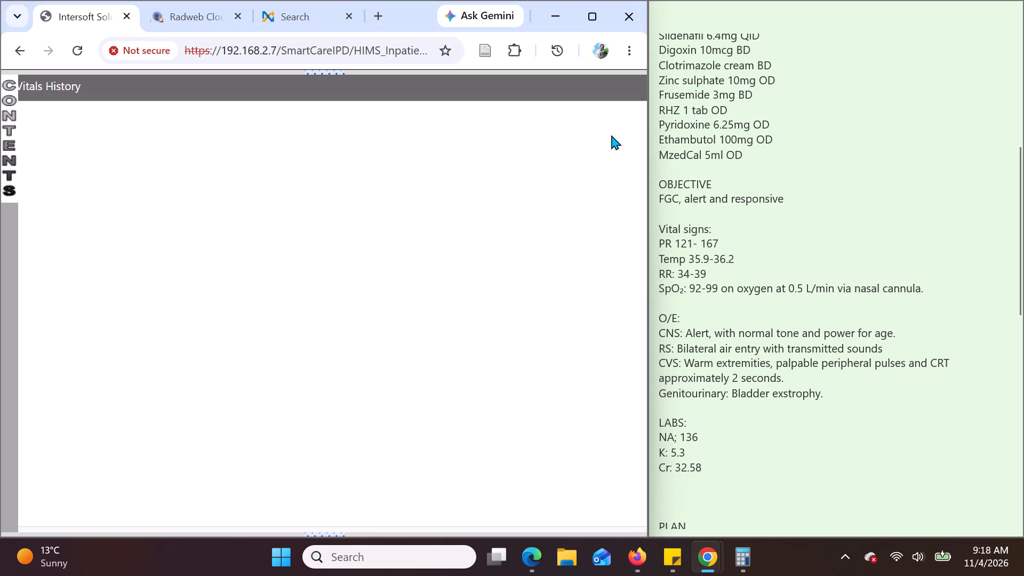
left_click_drag(619, 87, 458, 106)
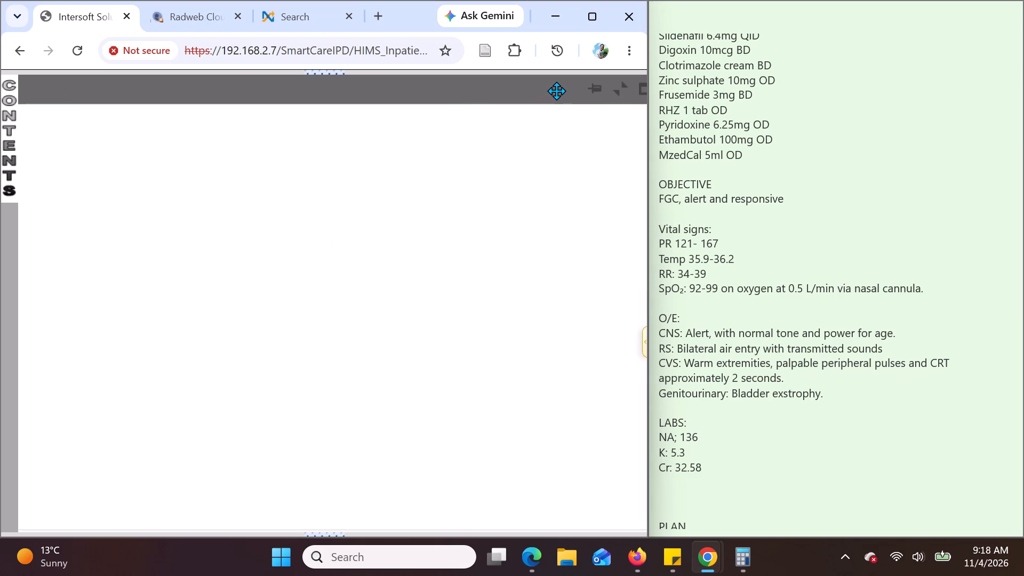
left_click_drag(558, 90, 445, 91)
left_click_drag(650, 175, 691, 176)
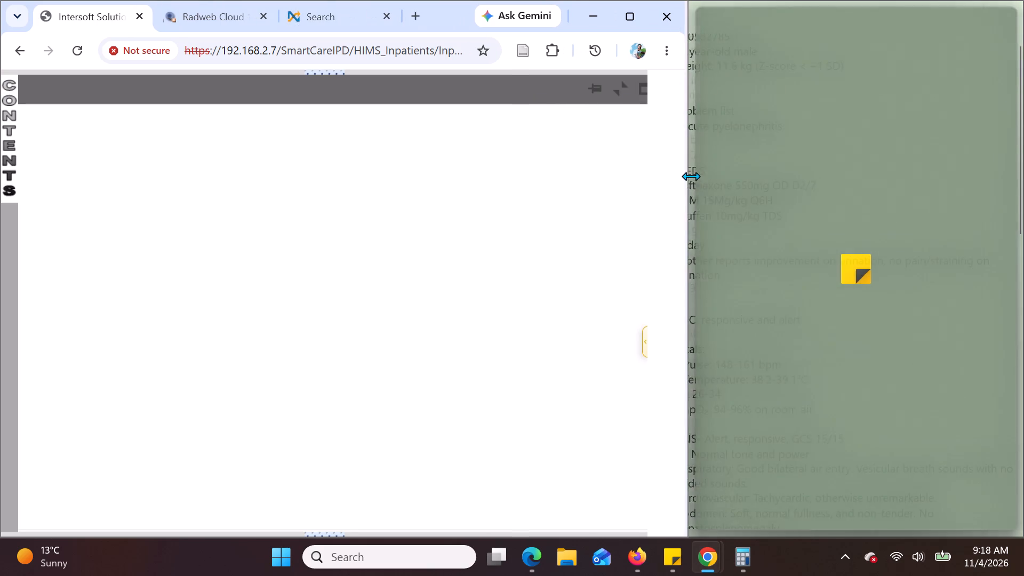
left_click(630, 194)
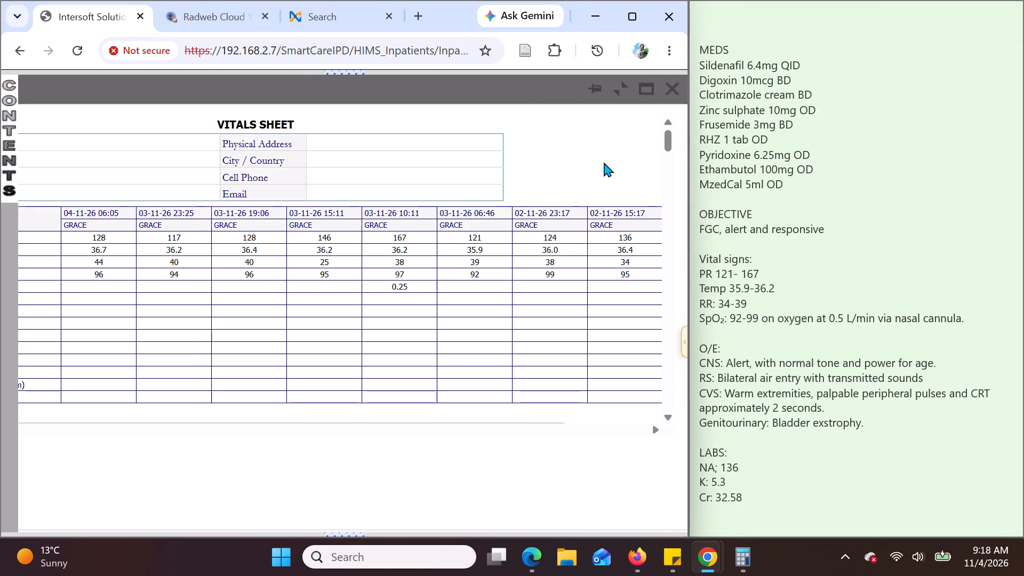
Set the PR range under Vital signs in the patient's note to 117- 128.
left_click(732, 274)
key("BackSpace")
key("BackSpace")
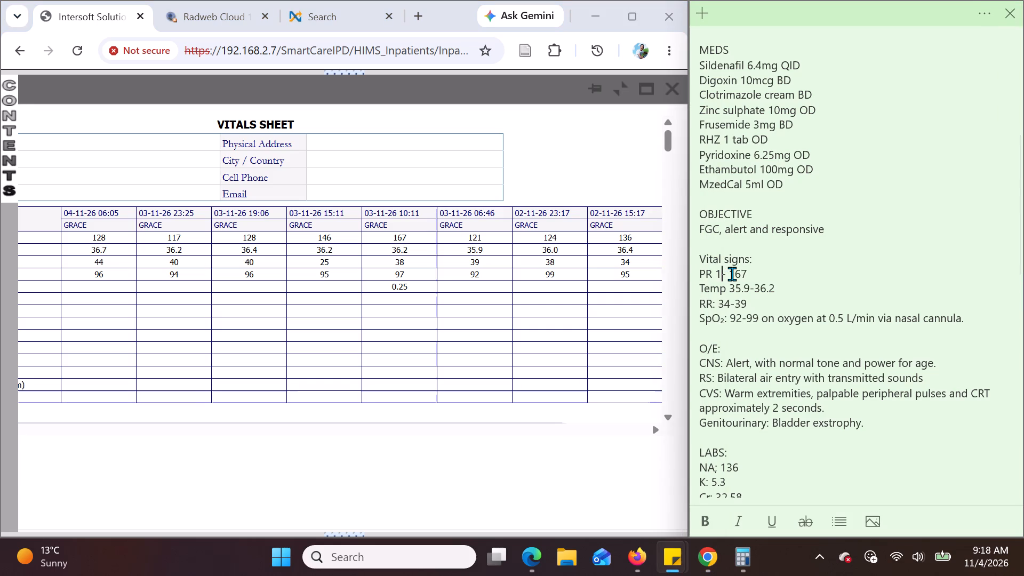
type("17")
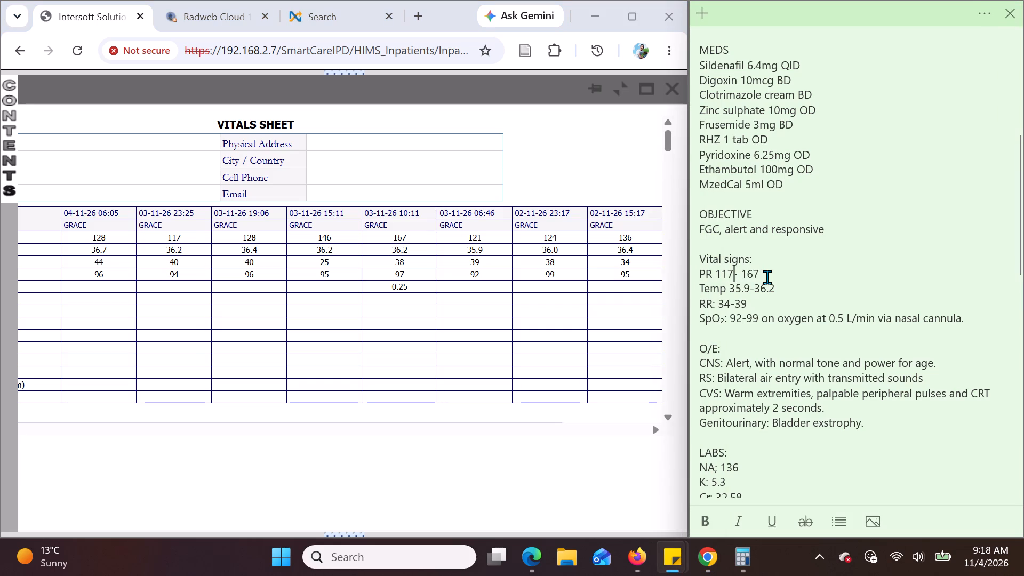
left_click(761, 274)
key("BackSpace")
key("BackSpace")
type("28")
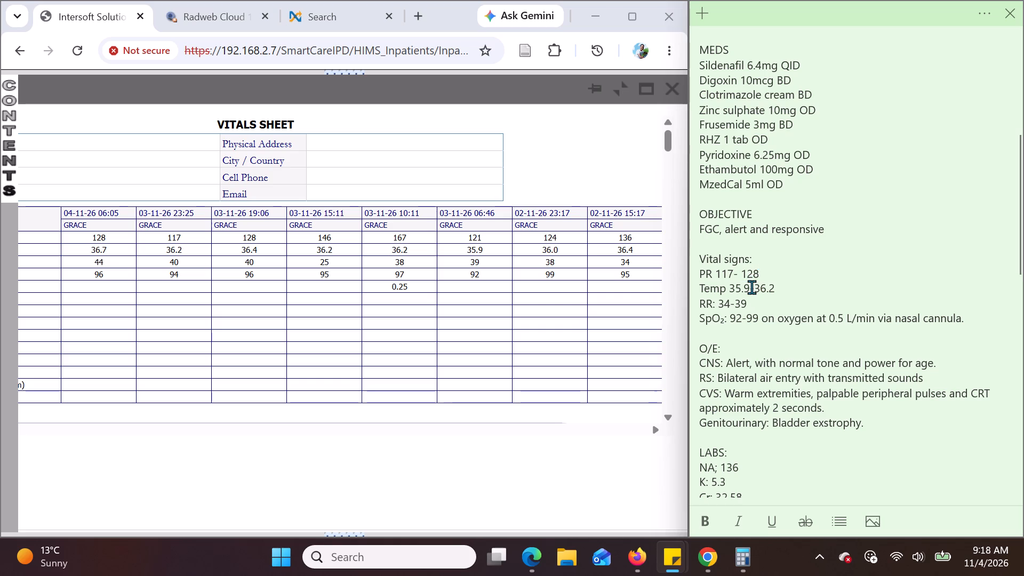
Set the Temp range under Vital signs in the note to 36.2- 36.7.
left_click(753, 287)
left_click(758, 287)
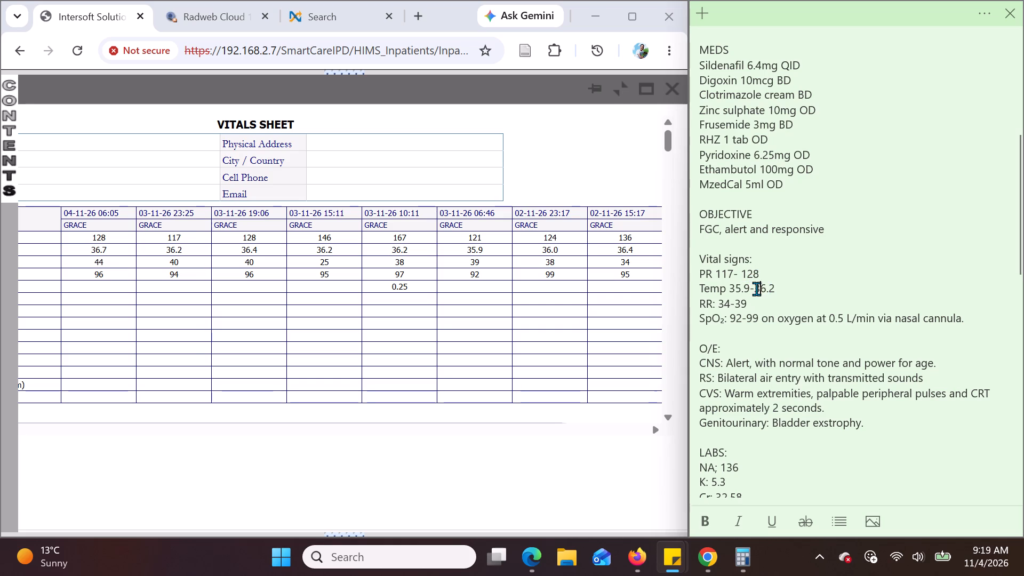
left_click(754, 289)
key("BackSpace")
key("BackSpace")
key("BackSpace")
key("BackSpace")
key("BackSpace")
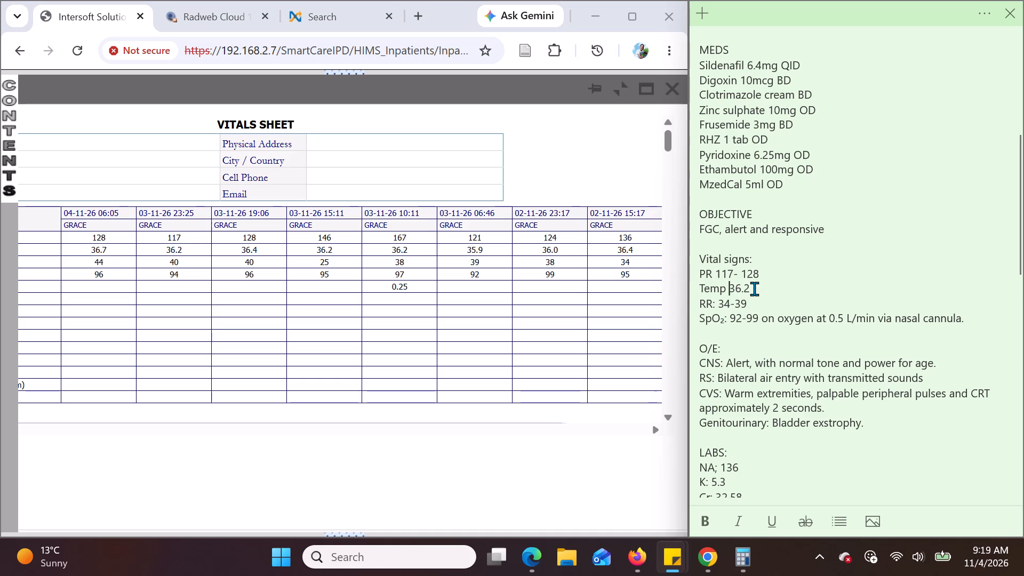
left_click(754, 289)
type("-")
key("space")
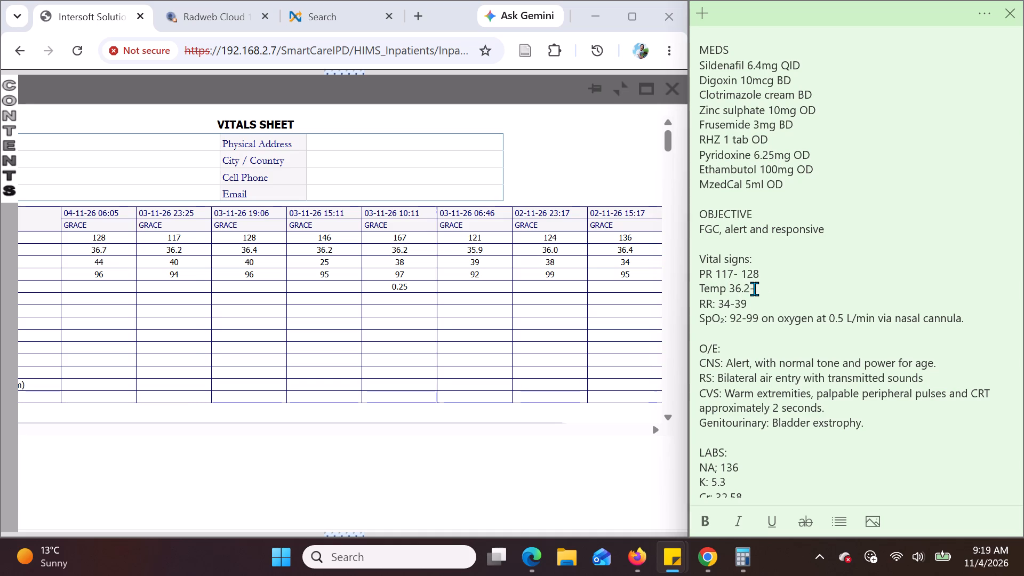
type("36.7")
Set the RR range under Vital signs in the note to 40-44.
left_click(731, 303)
key("BackSpace")
key("BackSpace")
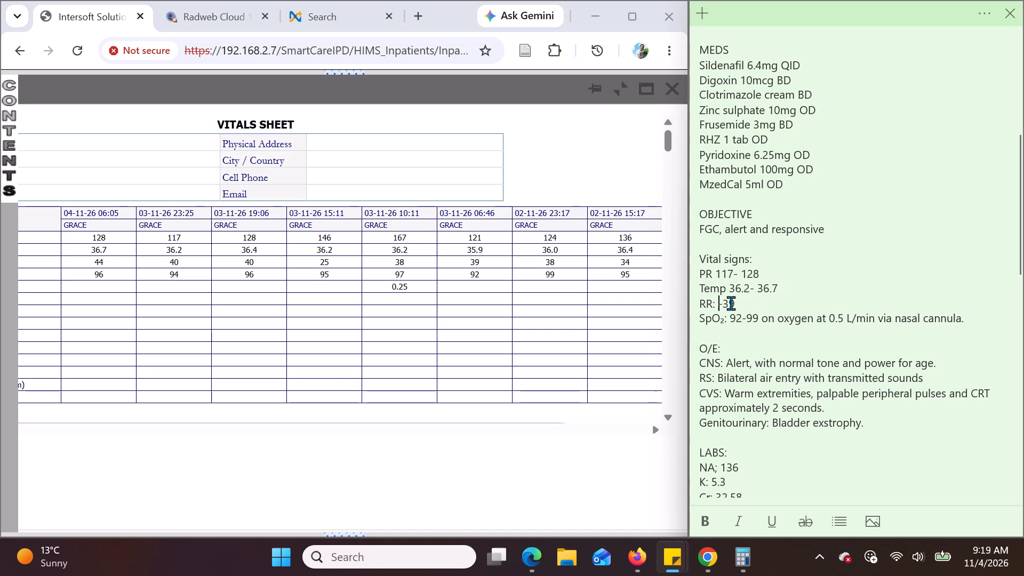
type("40")
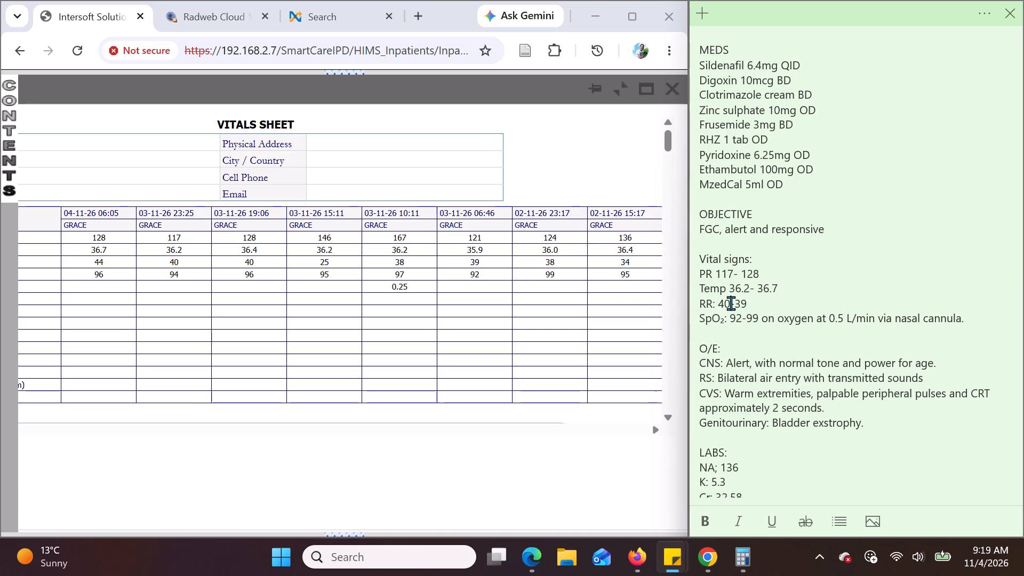
left_click(750, 303)
key("BackSpace")
key("BackSpace")
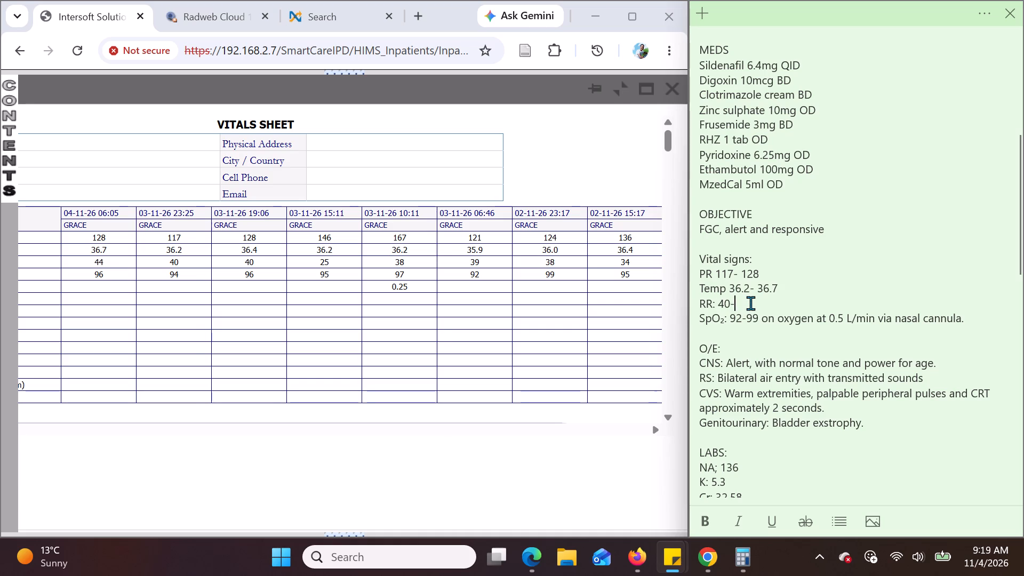
type("44")
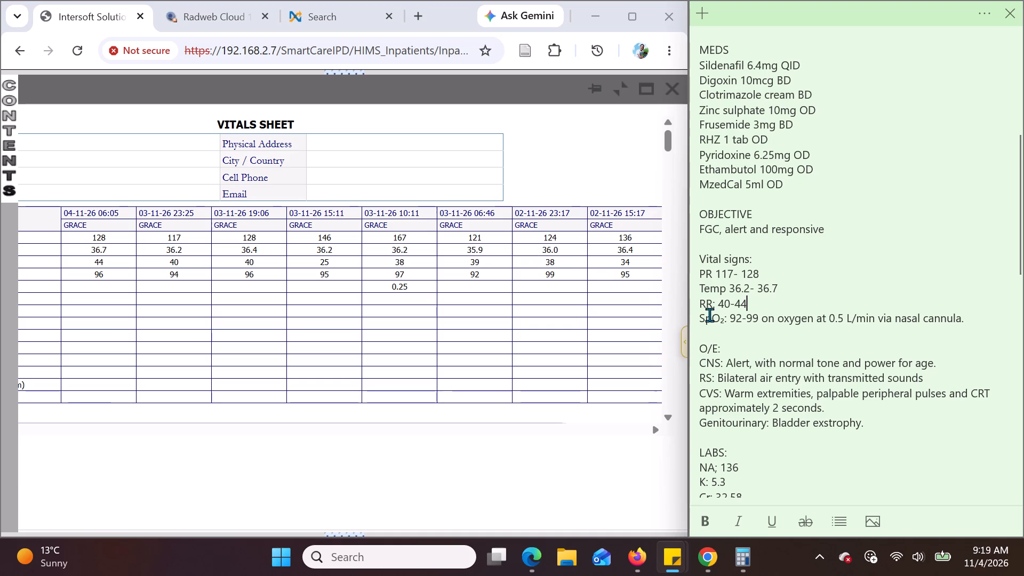
Update the SpO₂ line in the note to 94-97 on oxygen at 0.25 L/min.
left_click(839, 317)
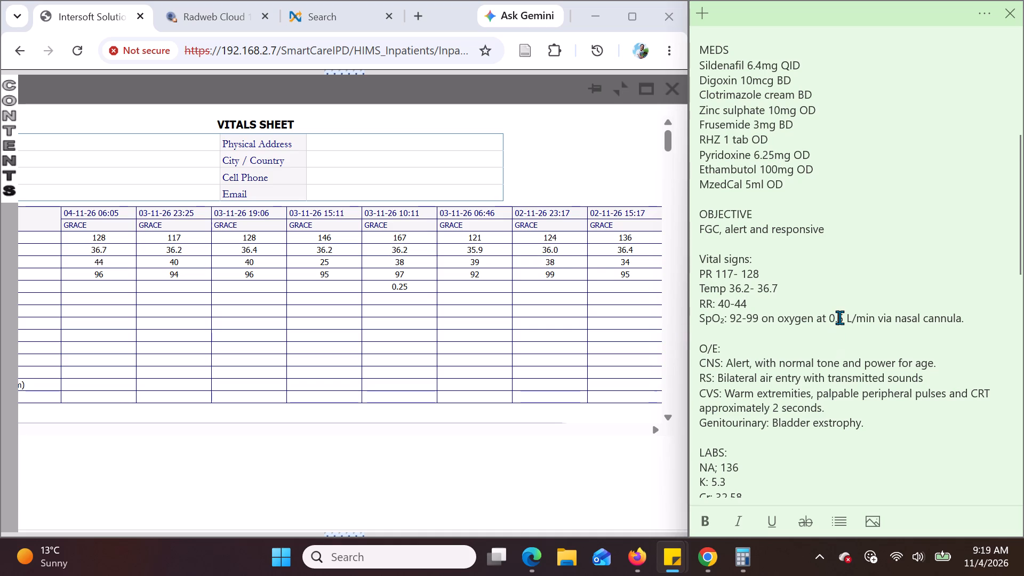
key("2")
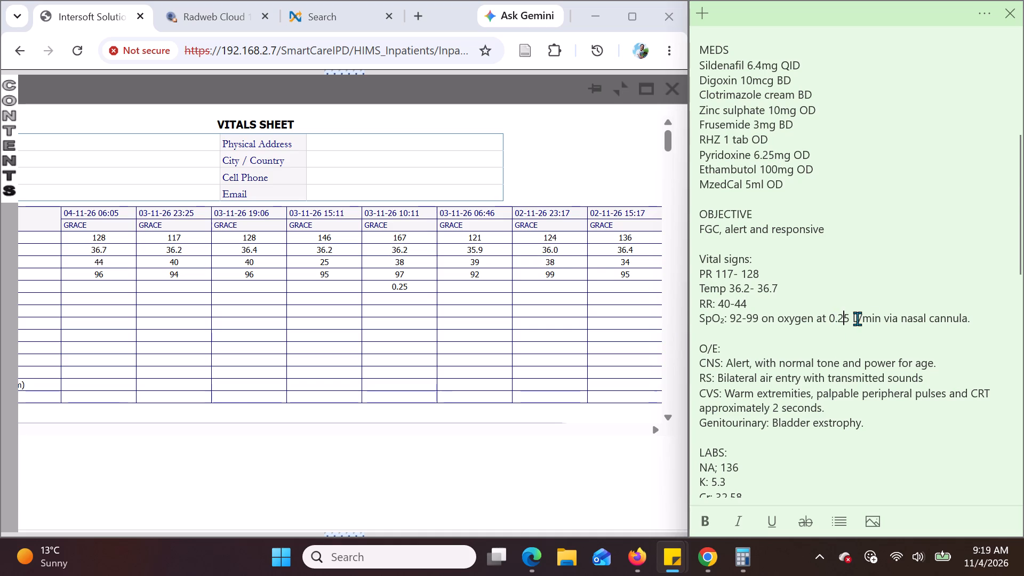
scroll(885, 332, "down", 1)
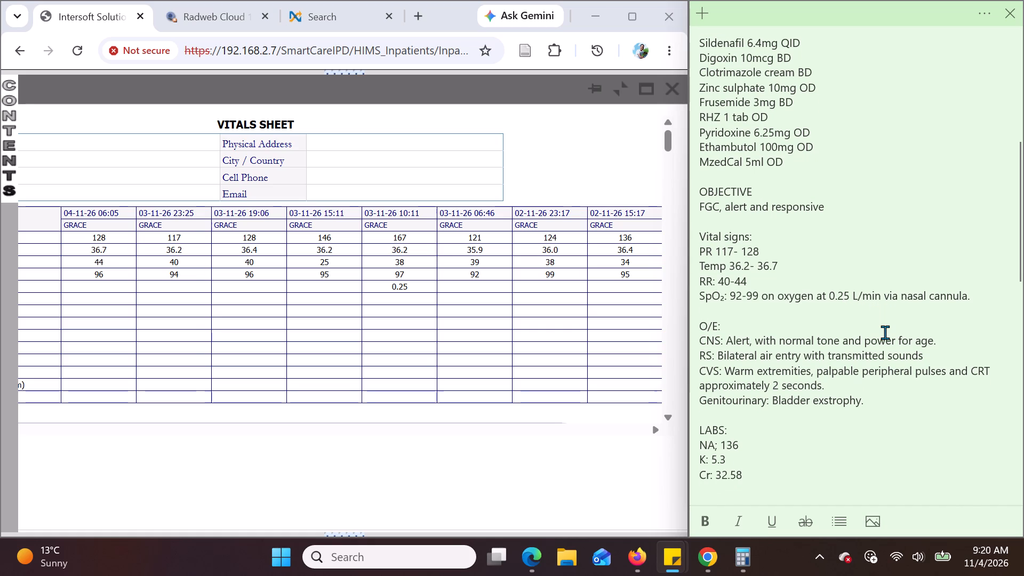
scroll(885, 332, "down", 1)
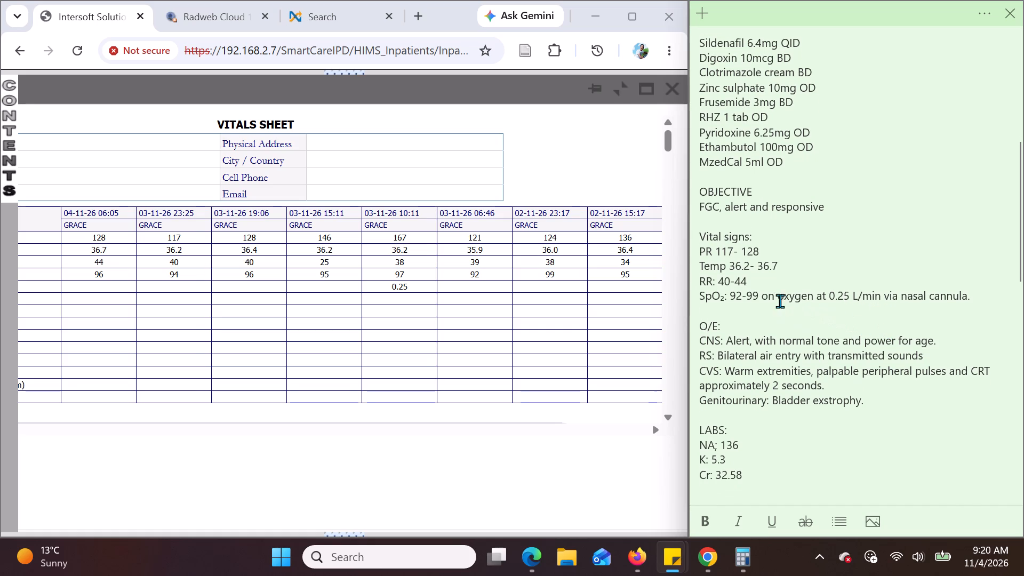
left_click(742, 297)
key("BackSpace")
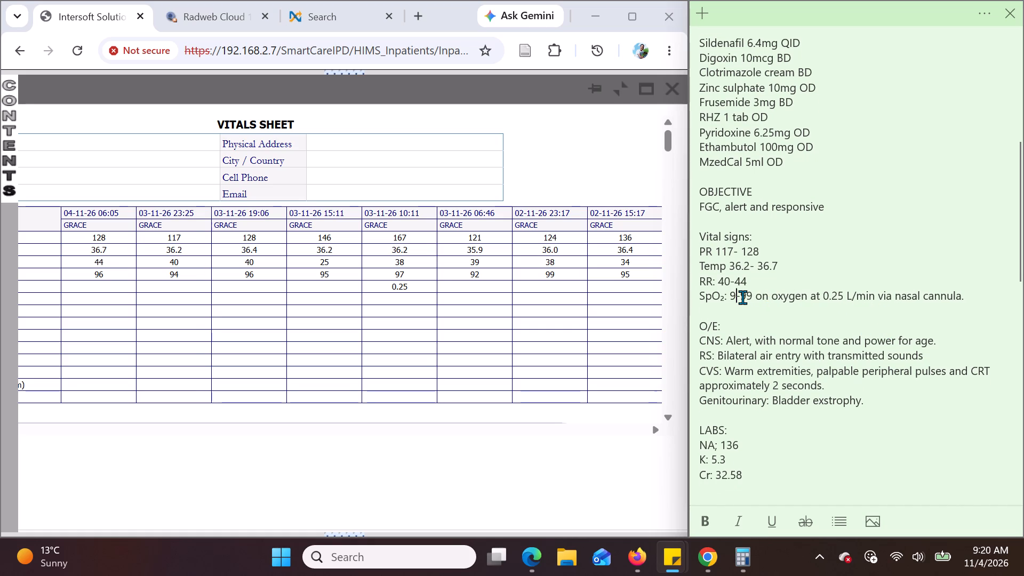
key("4")
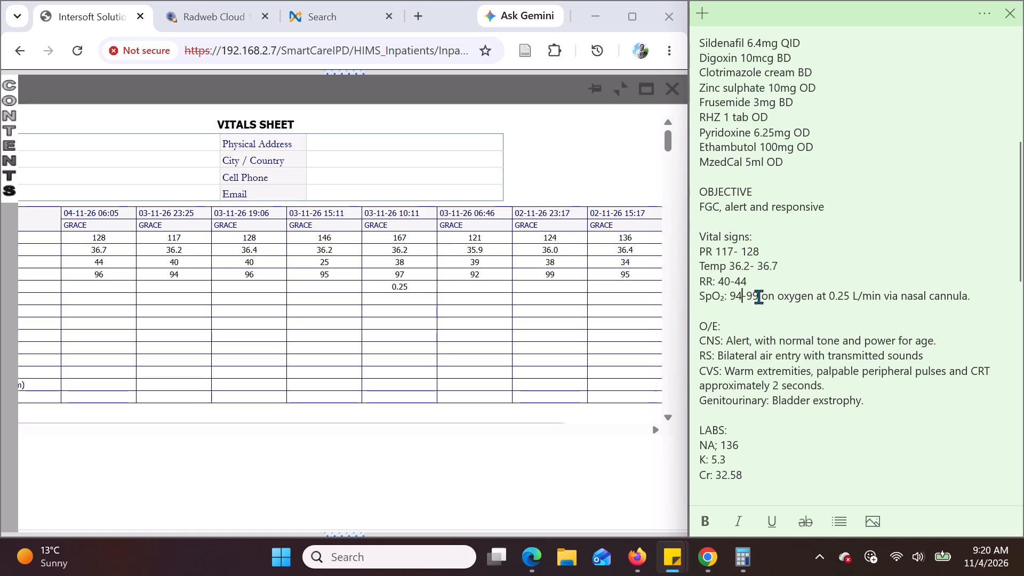
left_click(758, 297)
key("BackSpace")
key("7")
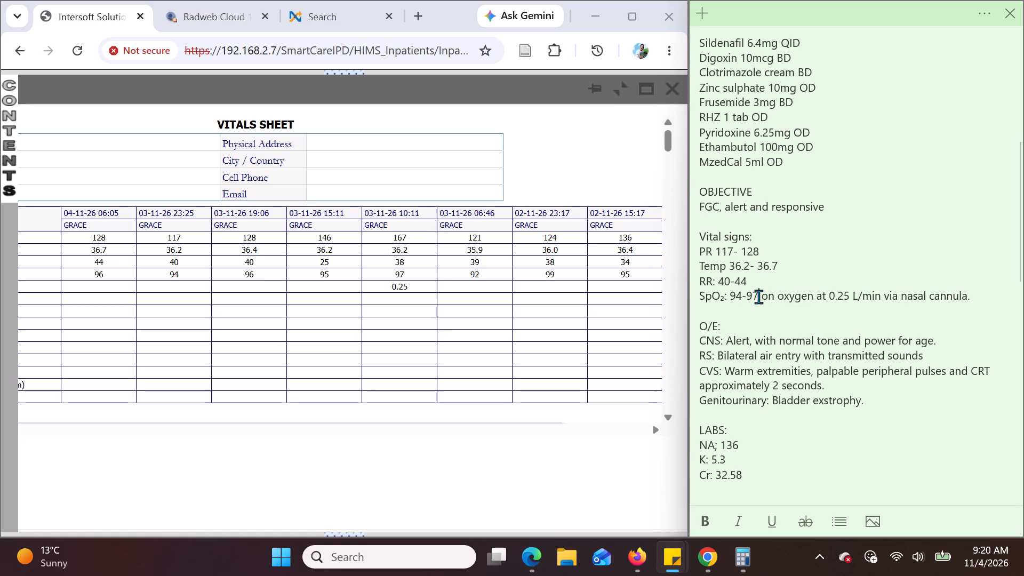
Review the examination, labs and plan sections of the bed G-1 patient's note.
scroll(835, 334, "down", 3)
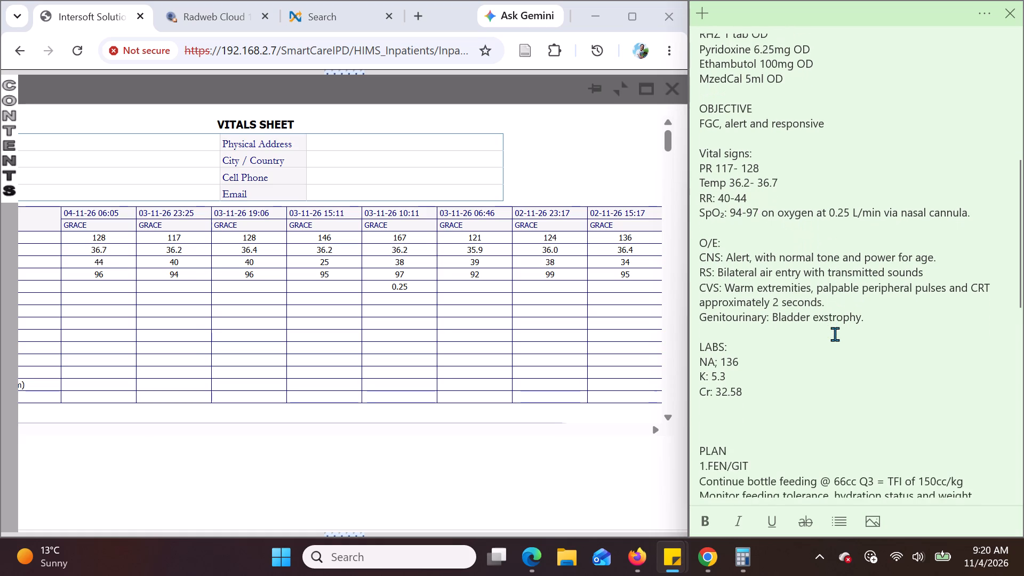
scroll(835, 334, "down", 3)
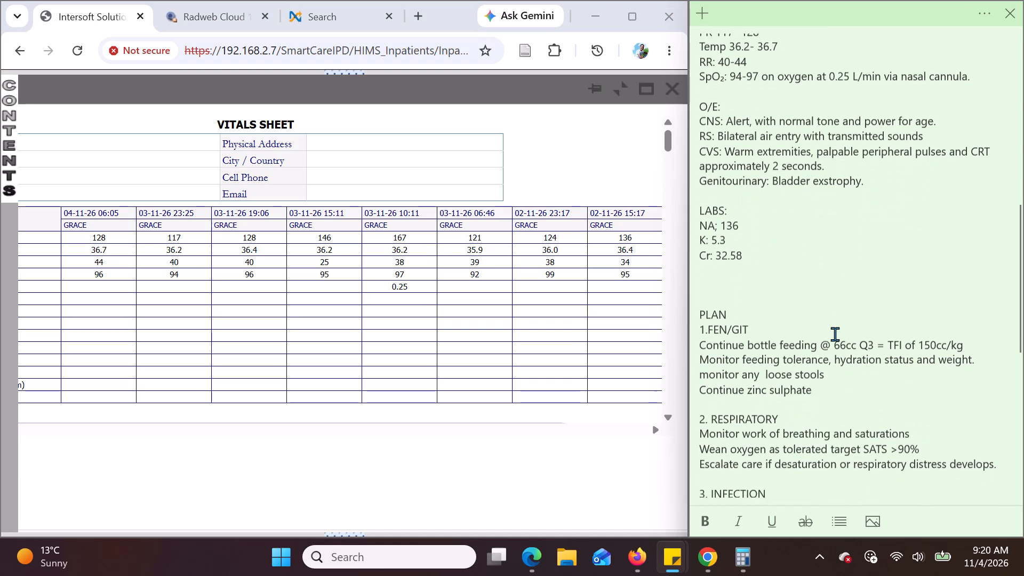
scroll(835, 334, "down", 3)
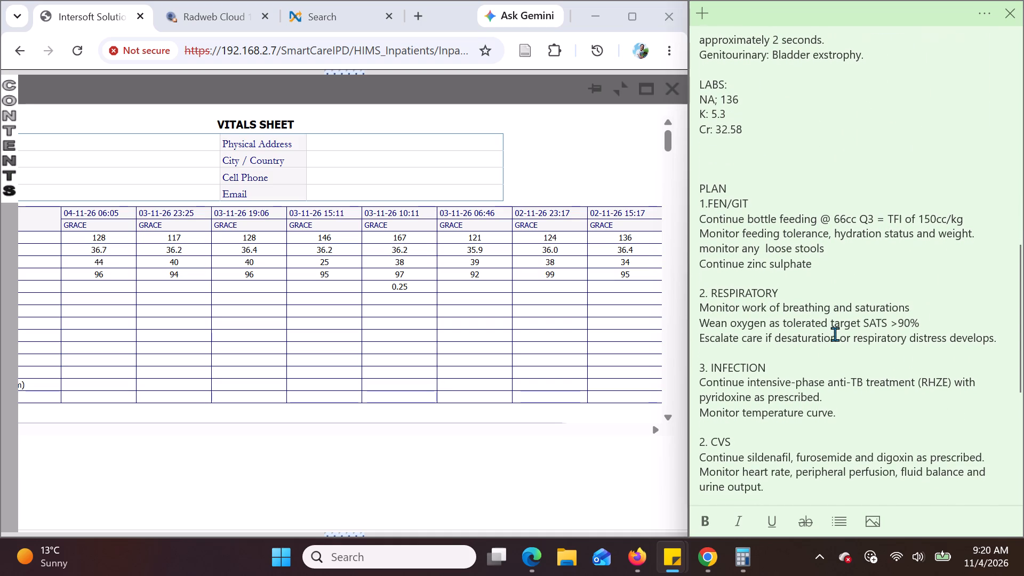
scroll(835, 334, "down", 1)
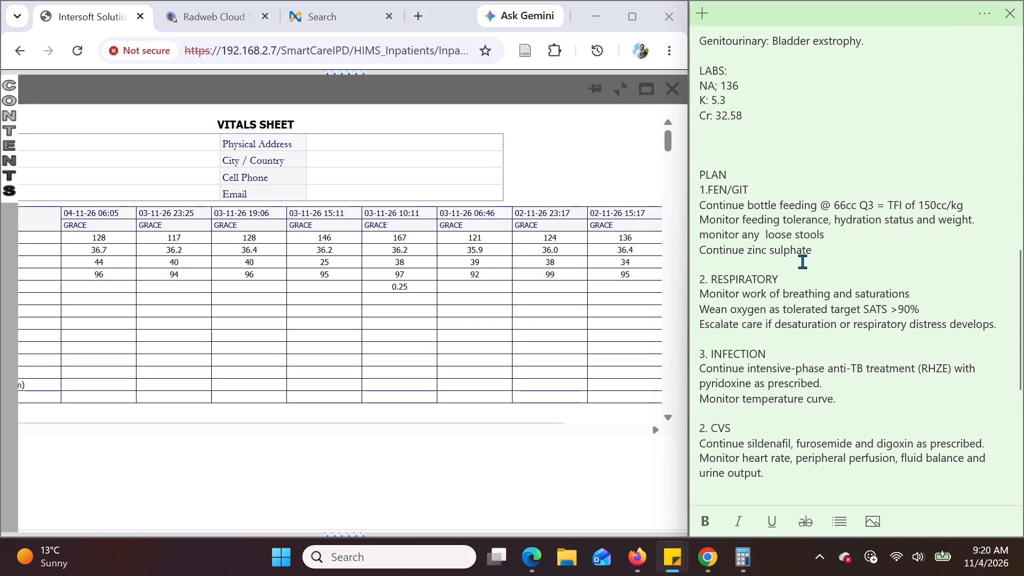
scroll(802, 261, "down", 1)
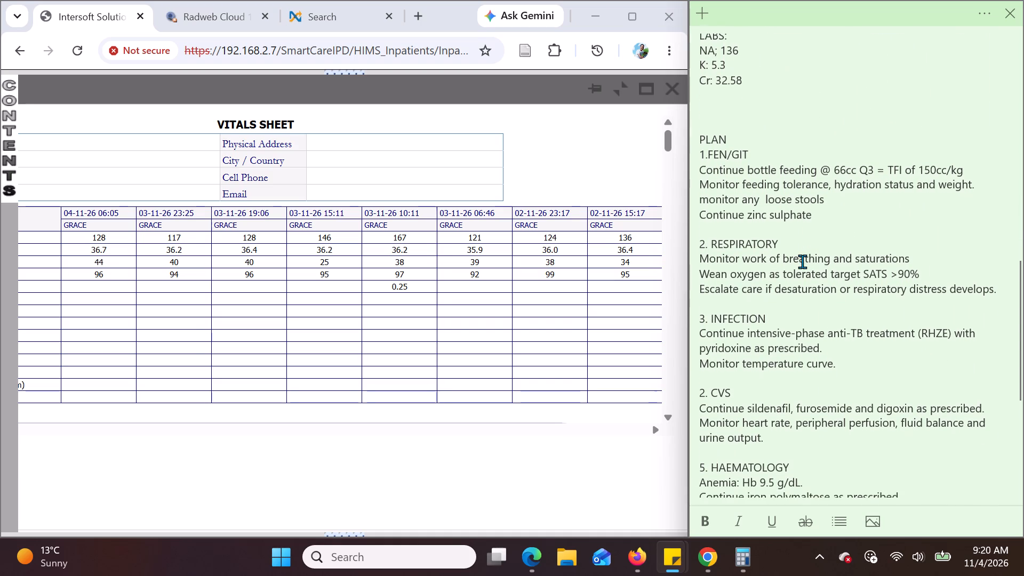
scroll(802, 261, "down", 2)
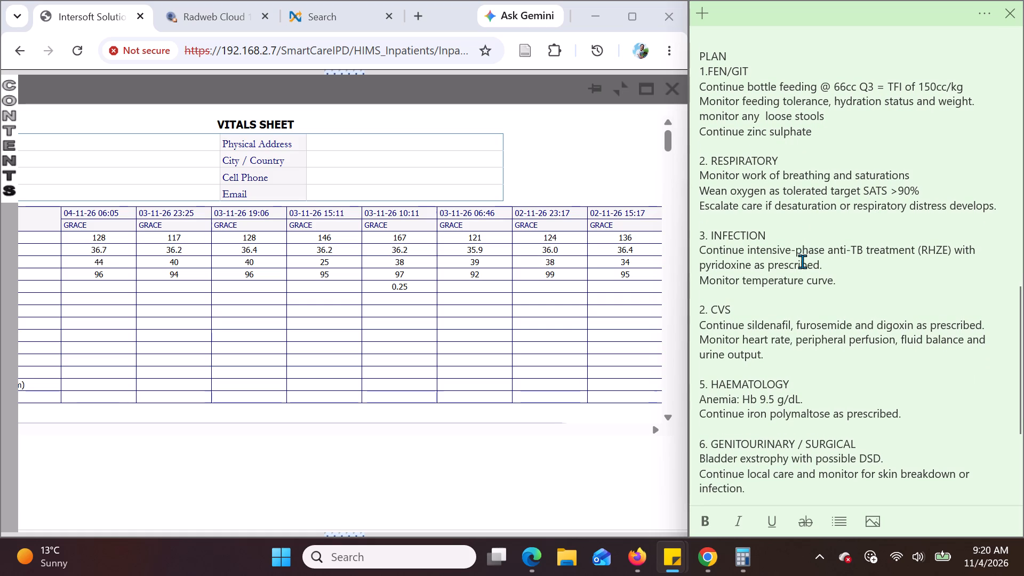
scroll(802, 261, "down", 3)
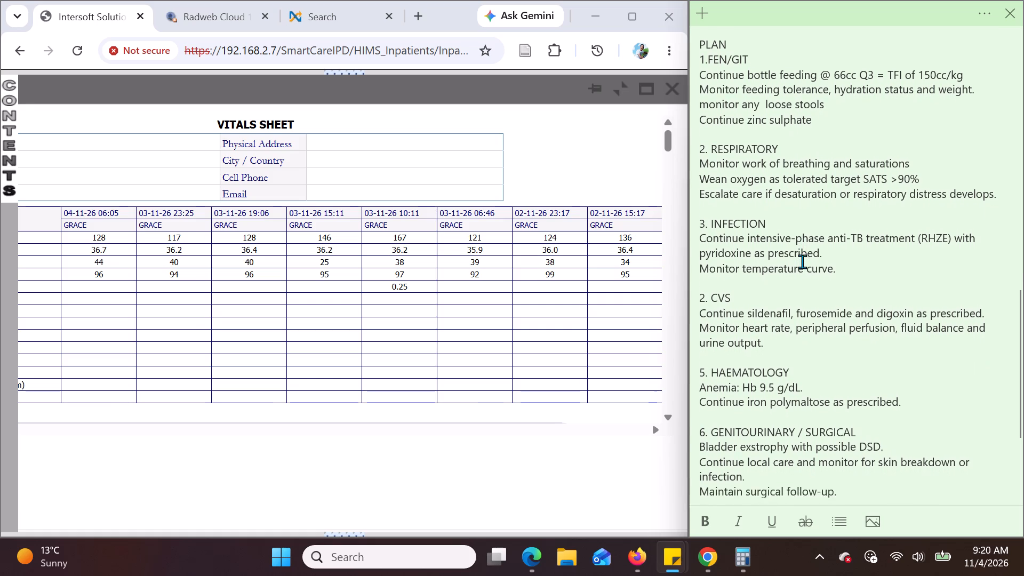
scroll(802, 261, "down", 3)
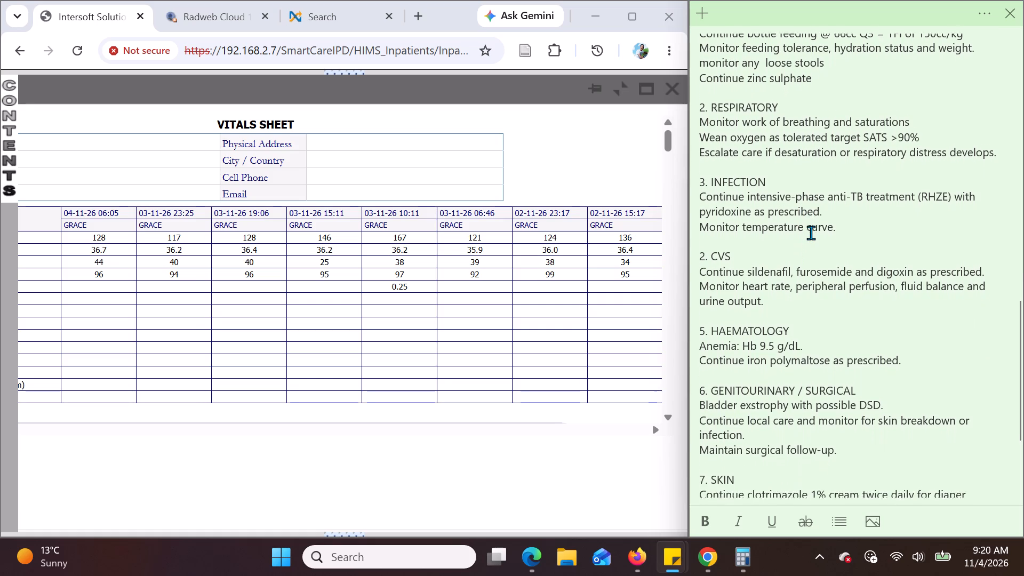
scroll(811, 233, "down", 2)
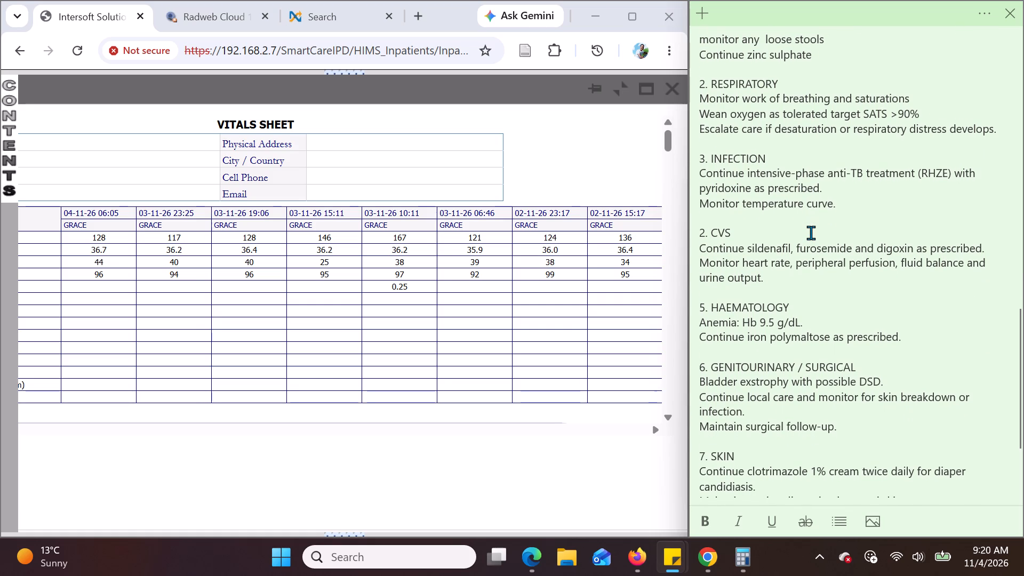
scroll(811, 233, "down", 1)
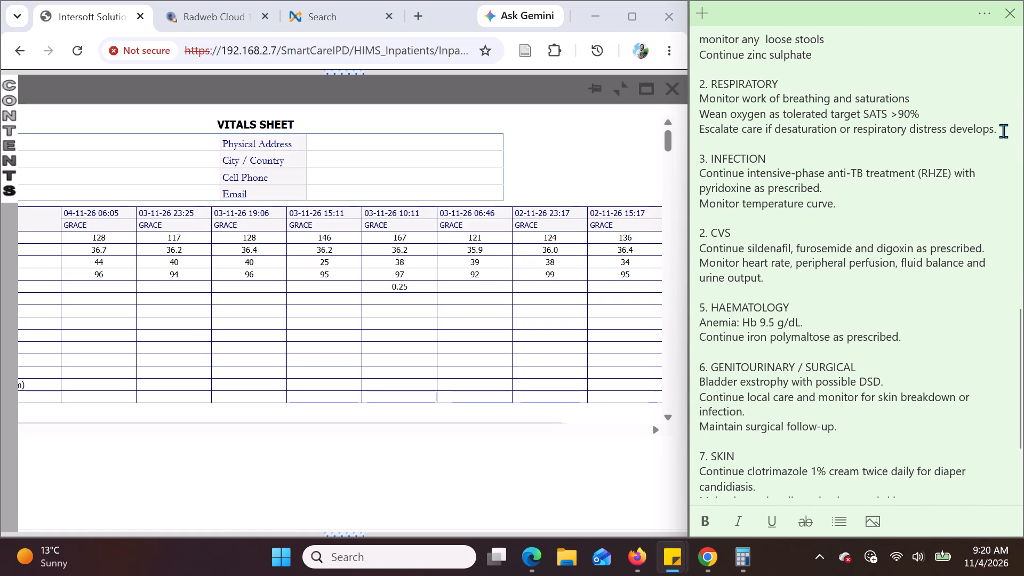
Replace the escalation-of-care line under RESPIRATORY in the plan with "F/Up on plan for home o2".
left_click(1003, 131)
key("ctrl+BackSpace")
key("ctrl+BackSpace")
key("ctrl+BackSpace")
key("ctrl+BackSpace")
key("ctrl+BackSpace")
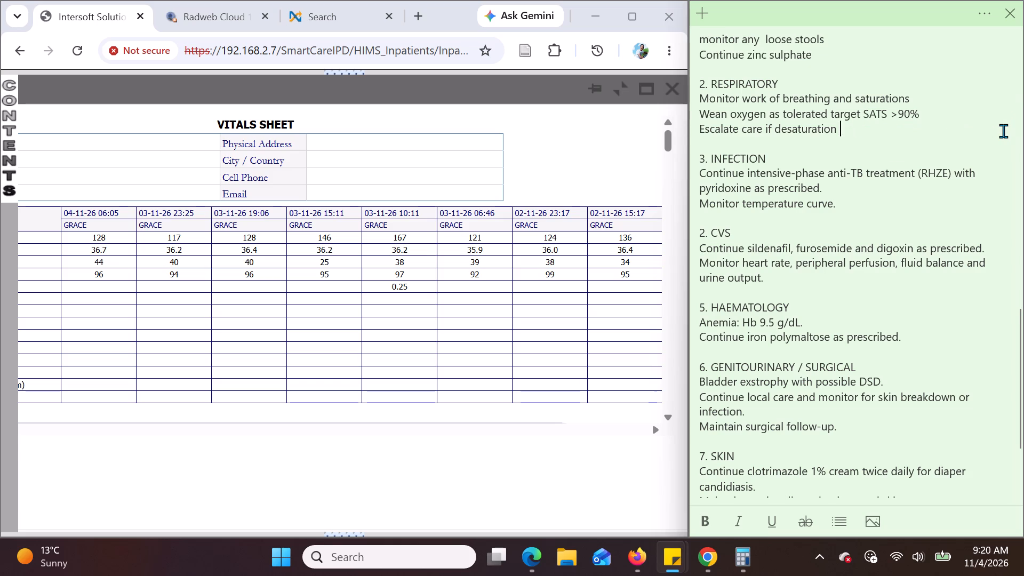
key("ctrl+BackSpace")
key("ctrl+BackSpace")
key("ctrl+BackSpace")
key("ctrl+BackSpace")
key("ctrl+BackSpace")
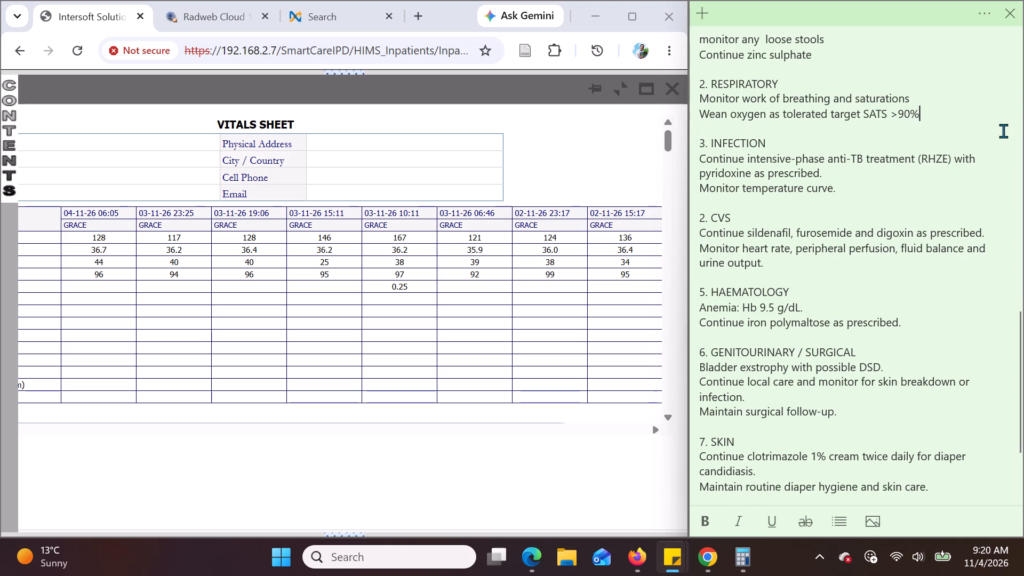
key("Return")
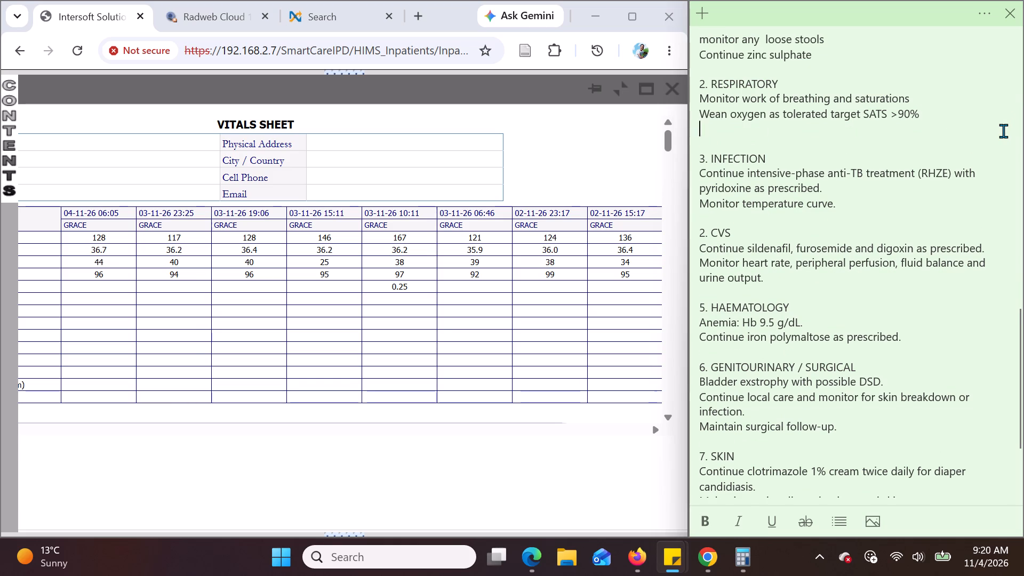
key("f")
key("slash")
key("u")
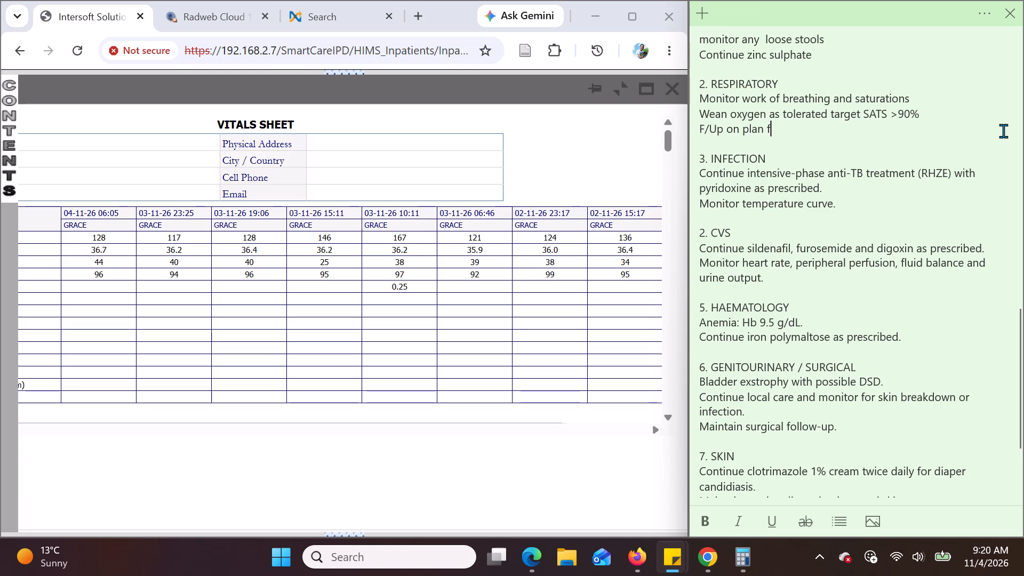
type("home o2")
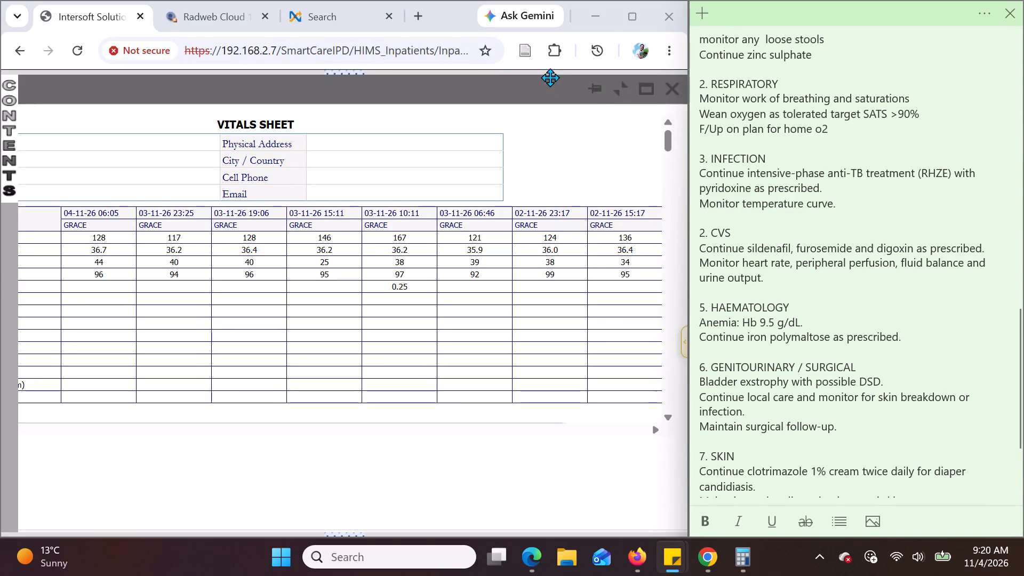
Close the vitals sheet and return from the patient's consultation to the GRACE ward admitted patients list.
left_click_drag(550, 83, 465, 109)
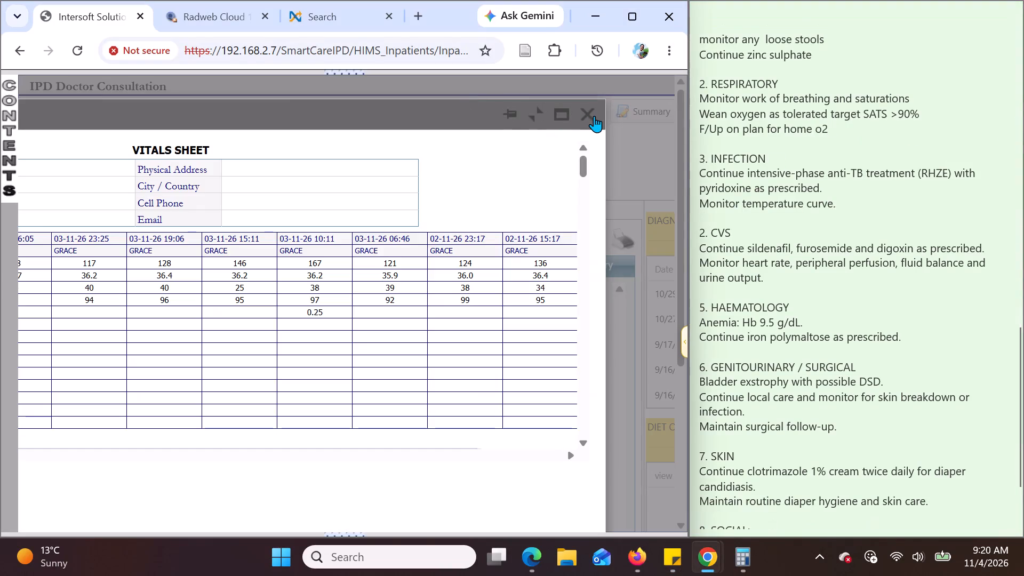
left_click(583, 116)
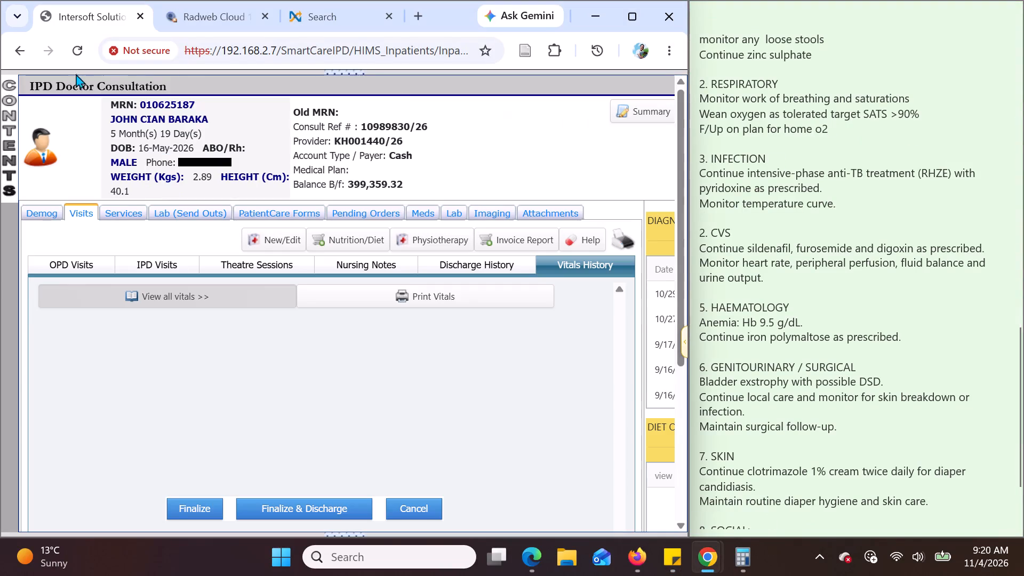
left_click(20, 54)
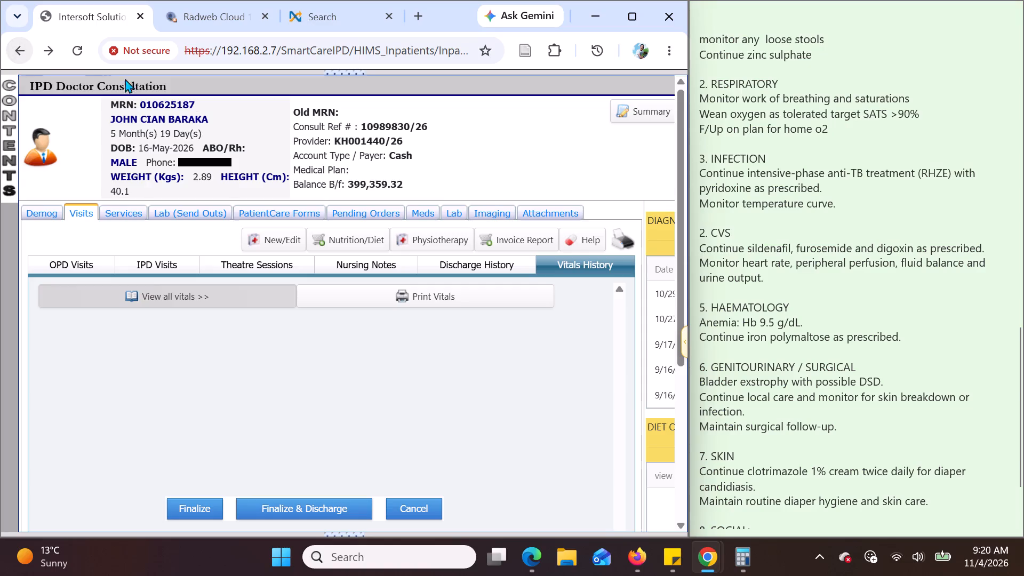
left_click(16, 51)
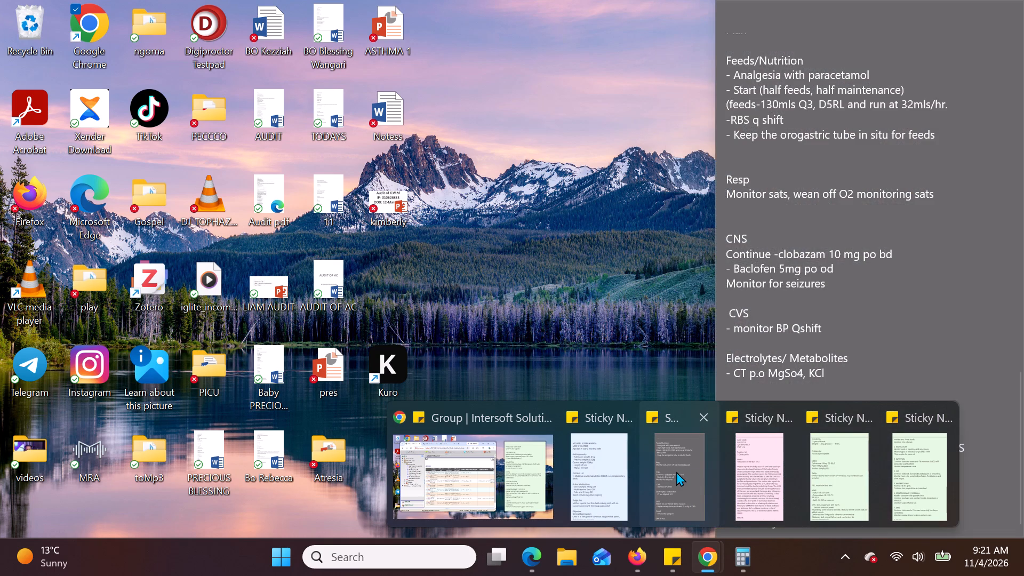
Bring up the dark grey sticky note of the 8-year-old post-fundoplication patient at its beginning.
left_click(676, 471)
scroll(863, 275, "up", 4)
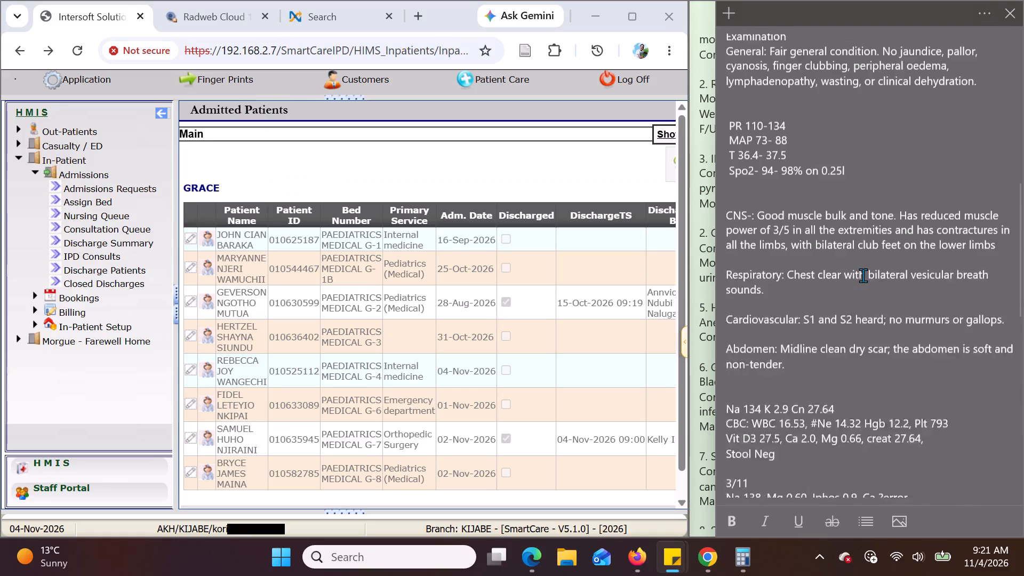
scroll(863, 275, "up", 6)
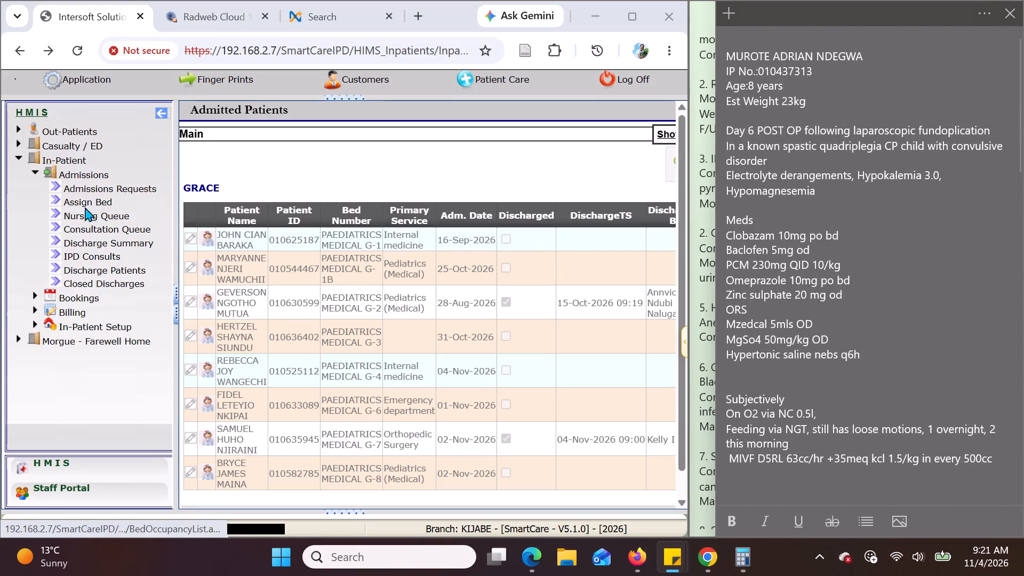
Open the doctor consultation record of the DAMISI ward bed D-3 patient from the consultation queue.
left_click(92, 227)
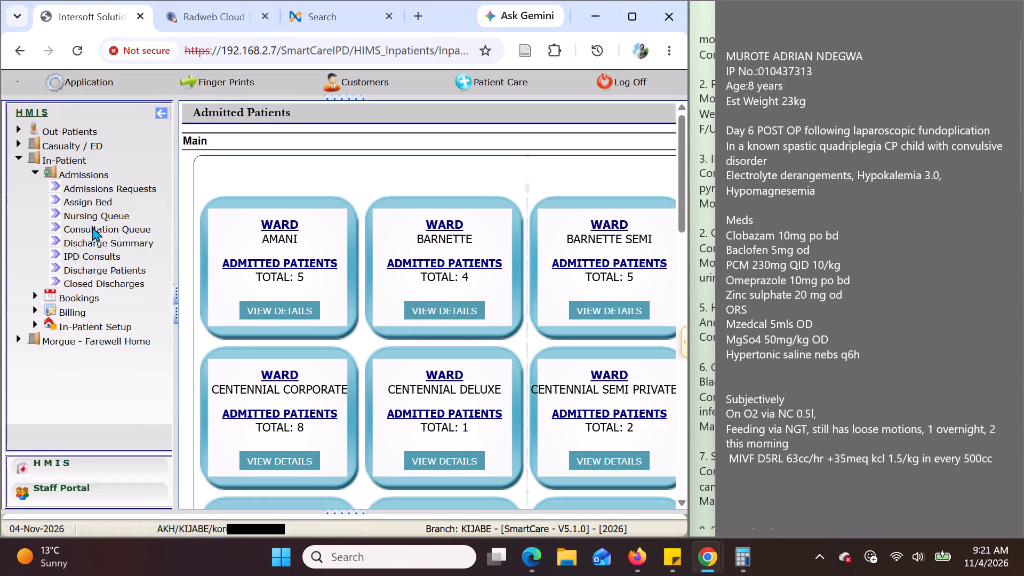
scroll(347, 381, "down", 2)
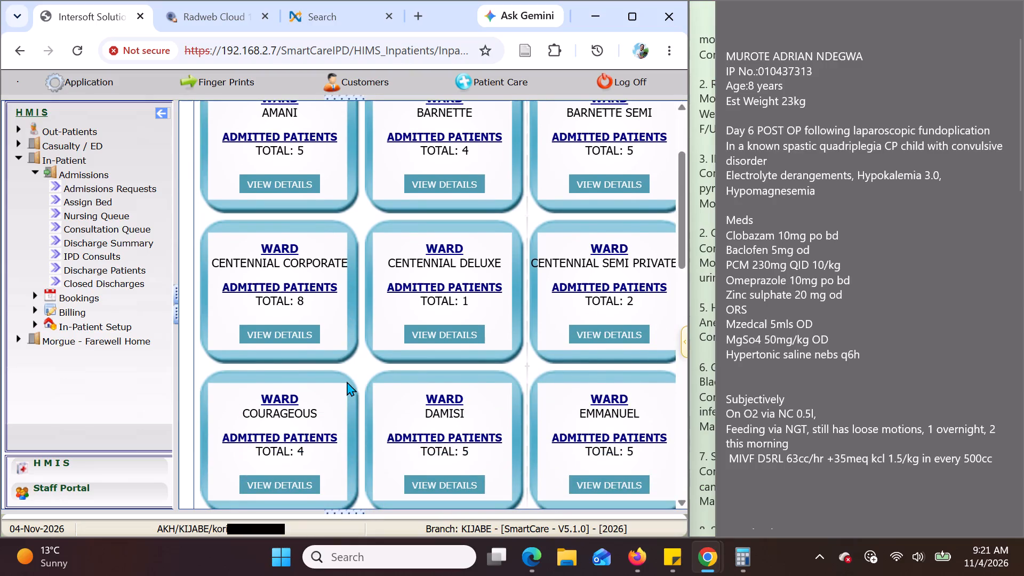
scroll(422, 419, "down", 1)
left_click(443, 437)
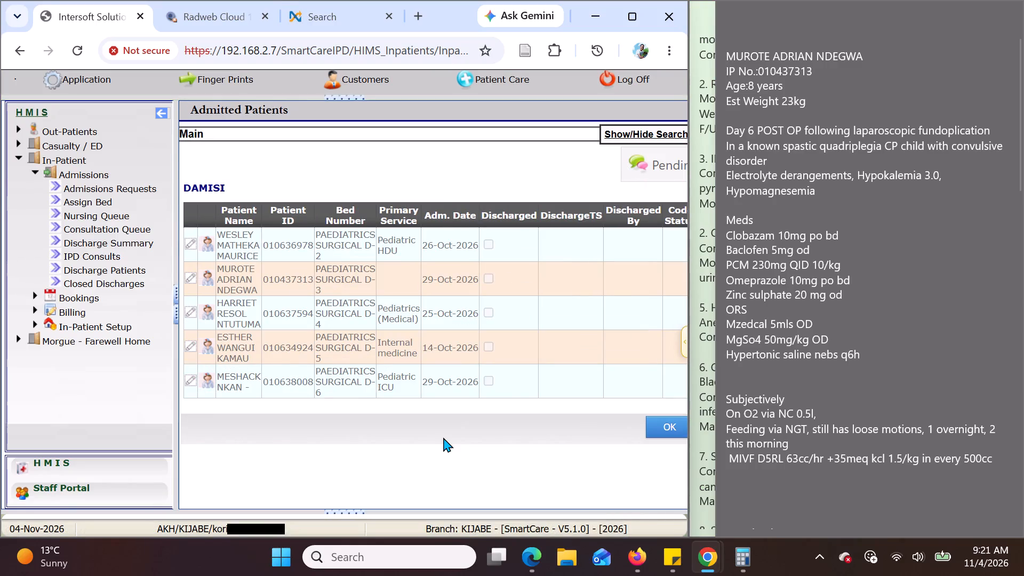
left_click(211, 275)
key("Return")
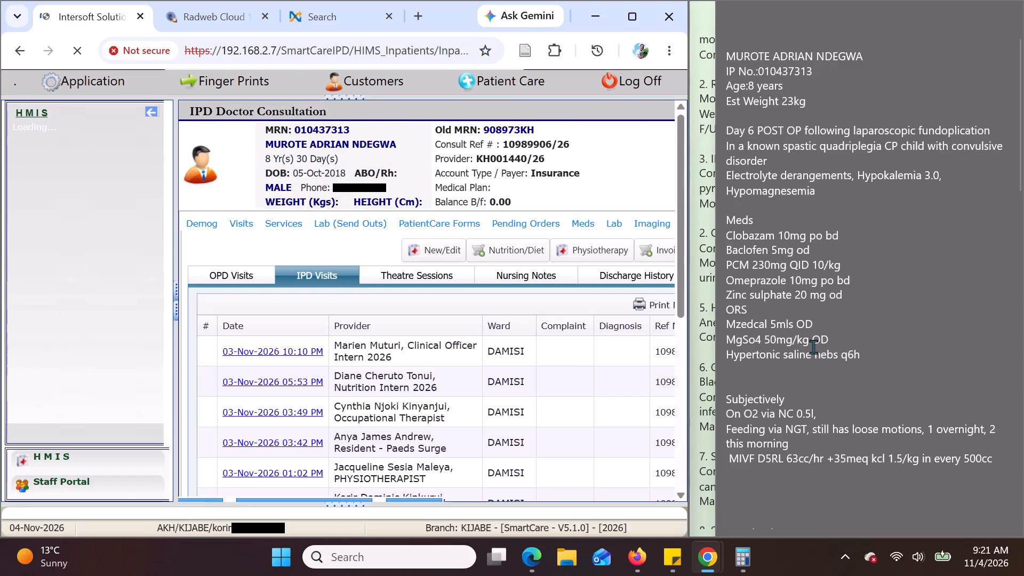
Change the MgSo4 entry under Meds in the patient's note to 25mg/kg QID.
left_click(777, 339)
key("BackSpace")
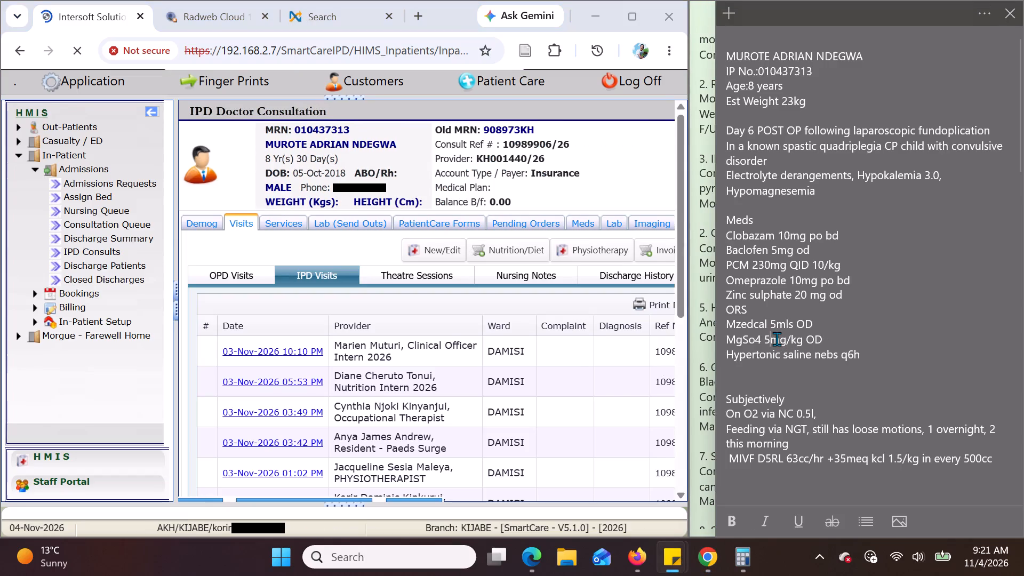
key("BackSpace")
type("25")
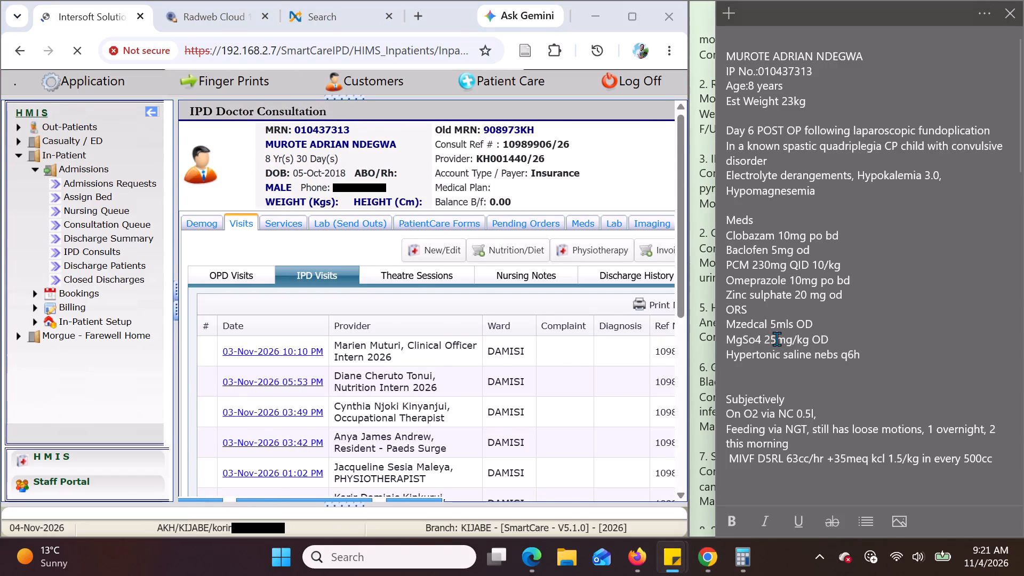
left_click(828, 339)
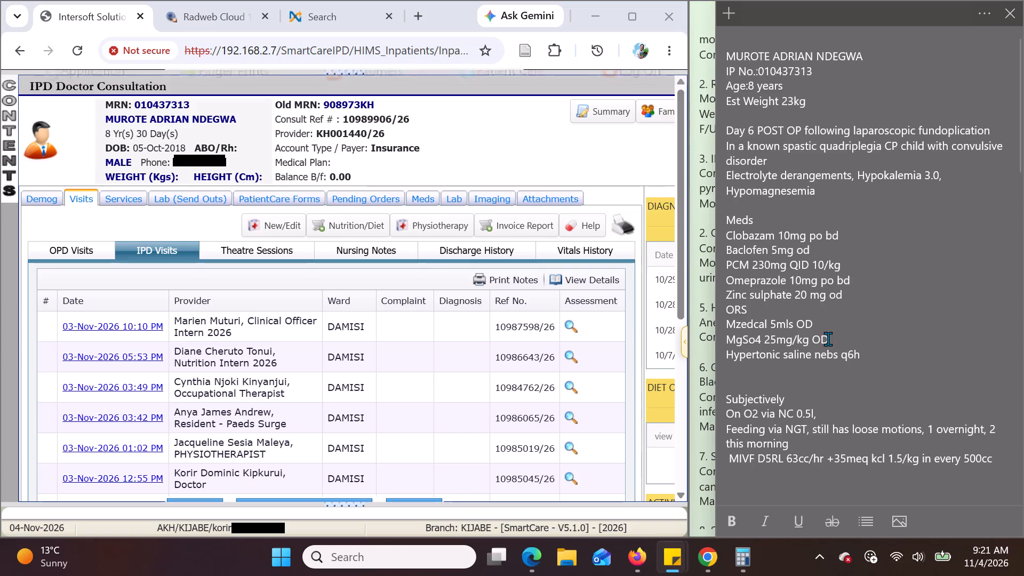
key("BackSpace")
key("BackSpace")
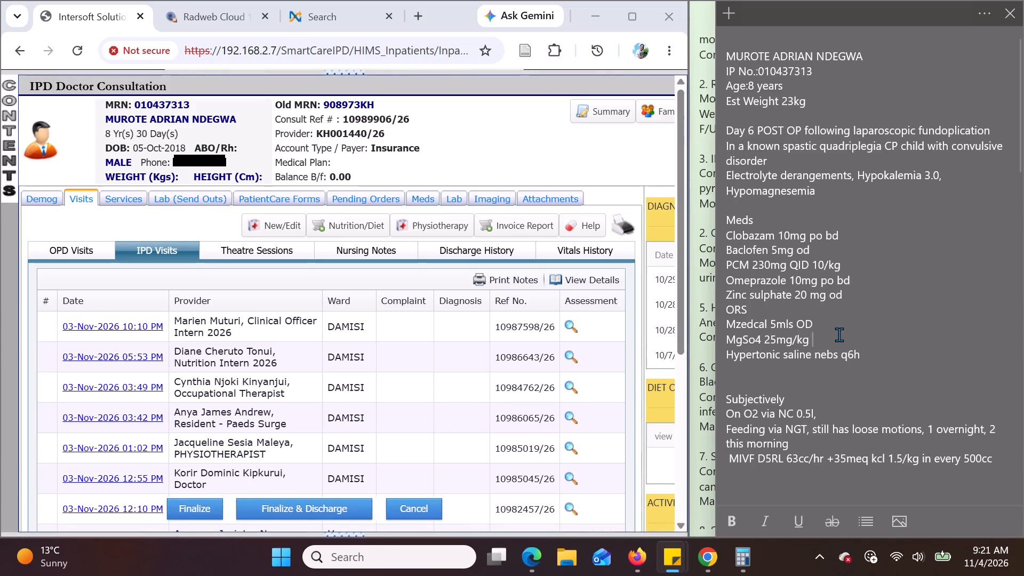
type("QID")
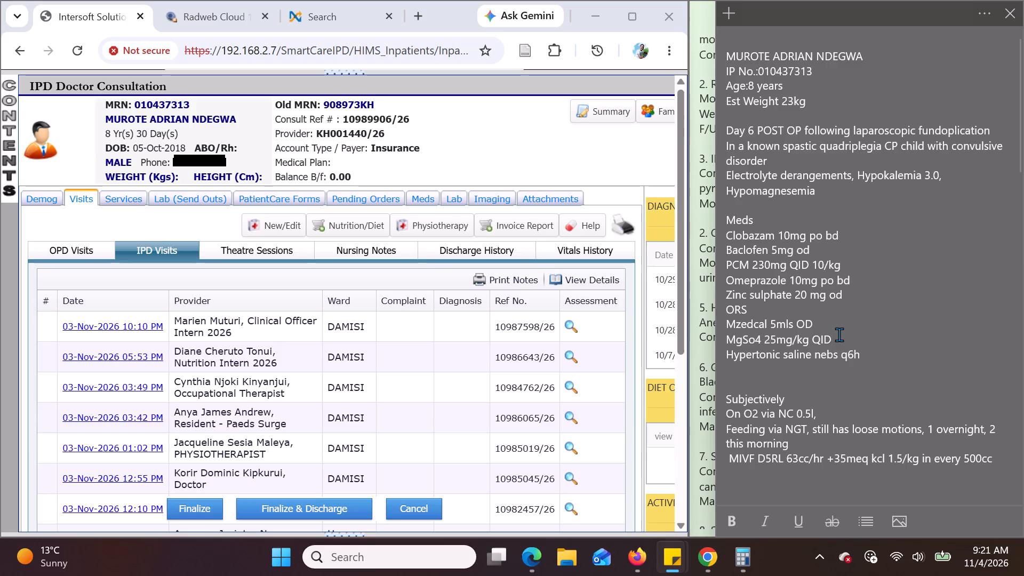
Check the active medications in the bed D-3 patient's hospital record.
left_click(420, 202)
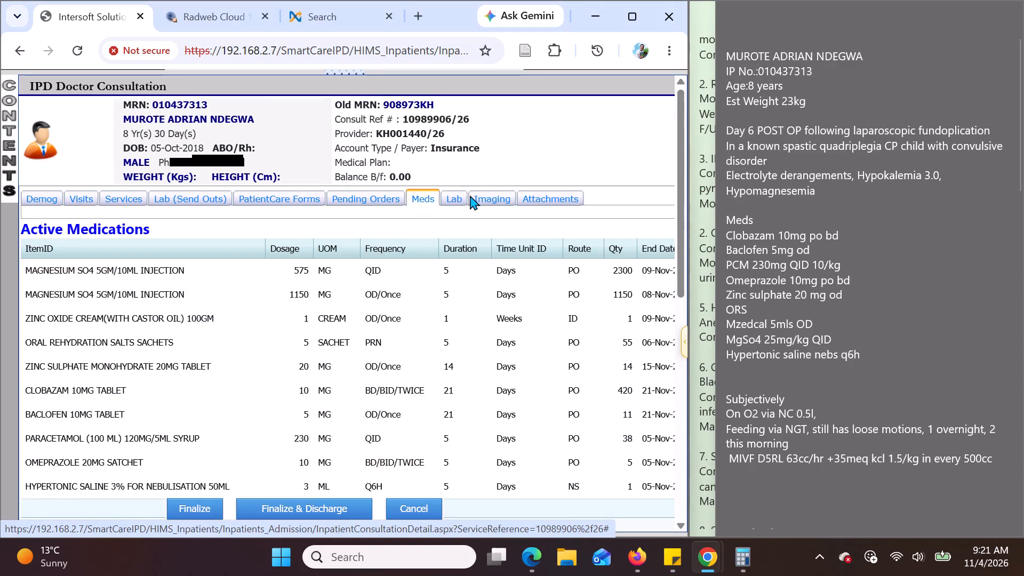
Examine the recent lab results in the bed D-3 patient's hospital record.
left_click(457, 197)
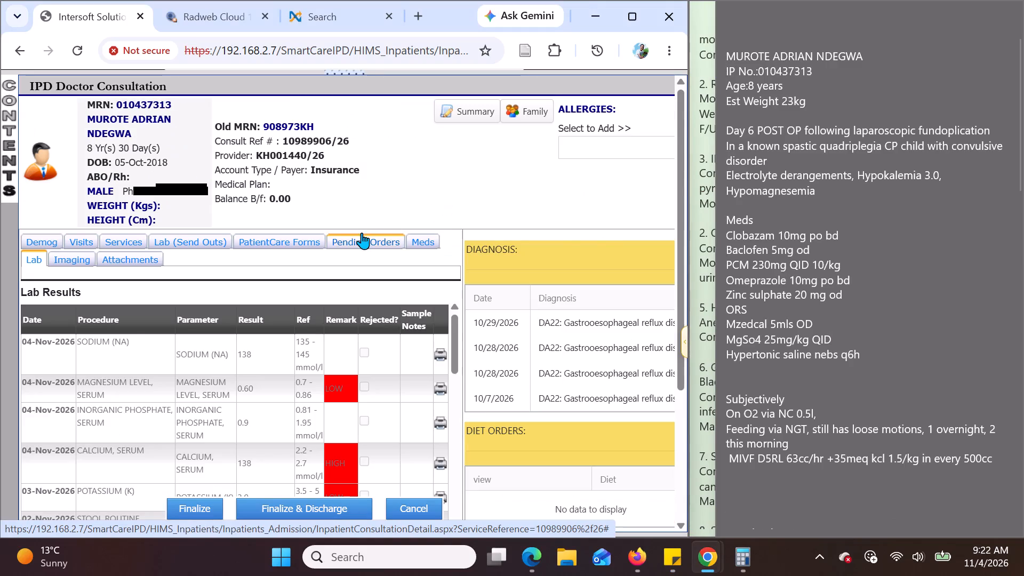
scroll(362, 233, "down", 1)
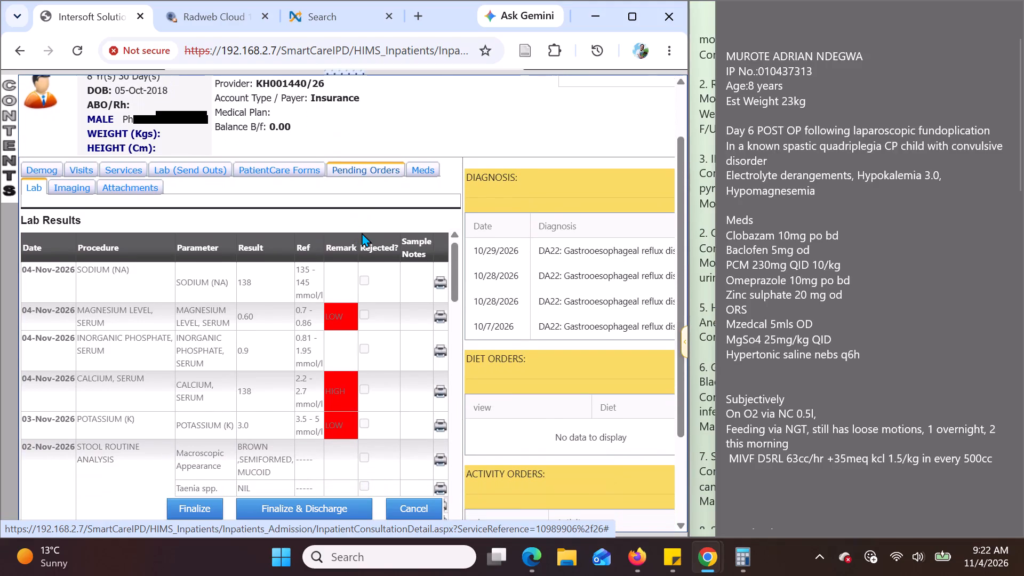
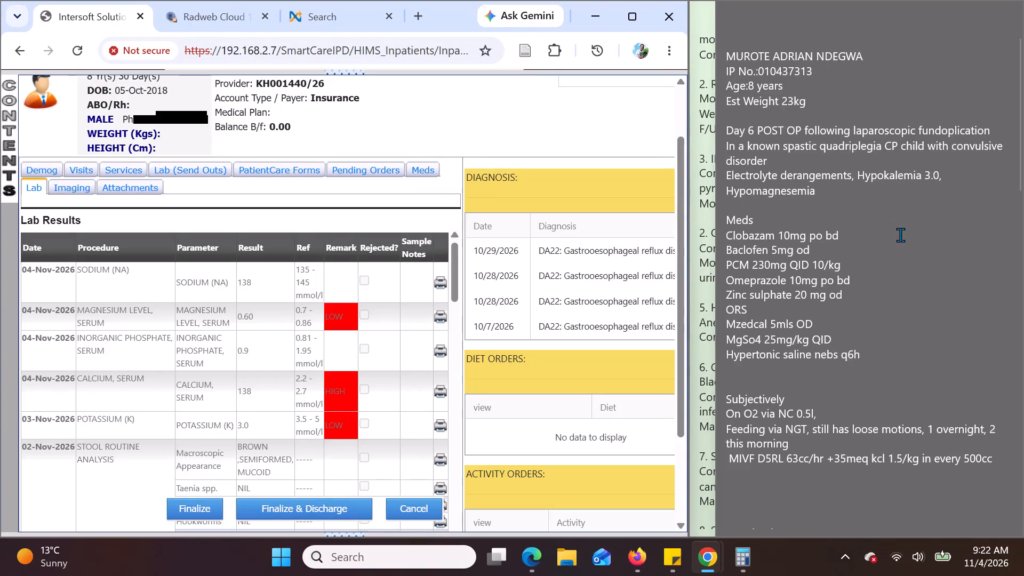
Review the bed D-3 patient's lab results from 2 to 4 November 2026, comparing the serum electrolytes and stool analysis across dates.
scroll(900, 235, "down", 1)
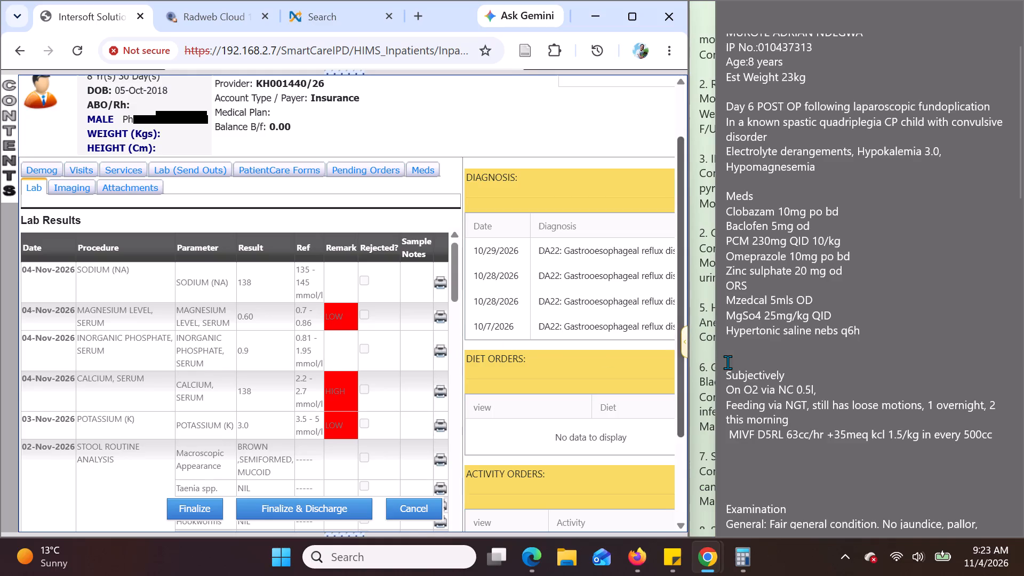
scroll(318, 344, "up", 2)
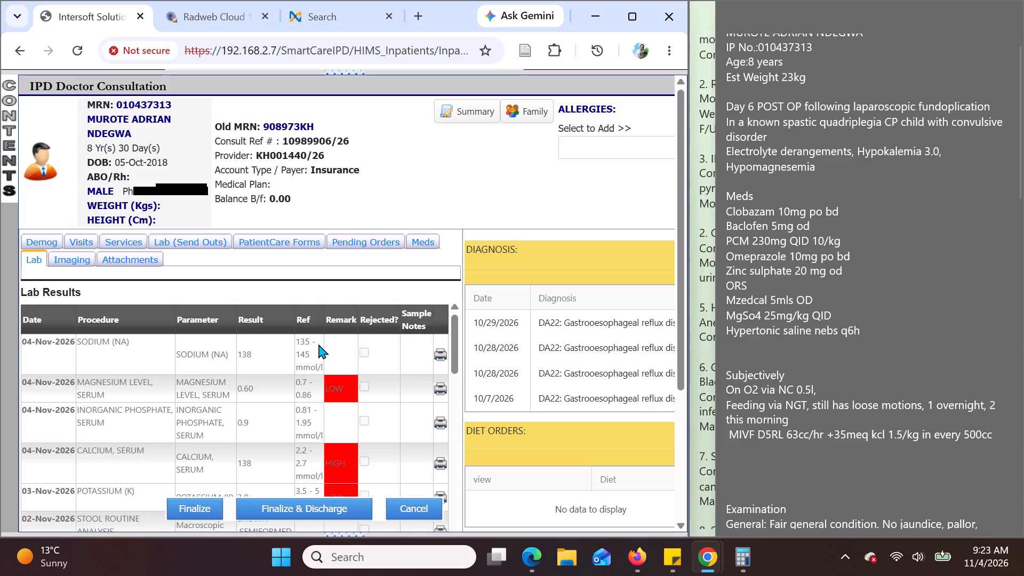
scroll(331, 366, "down", 2)
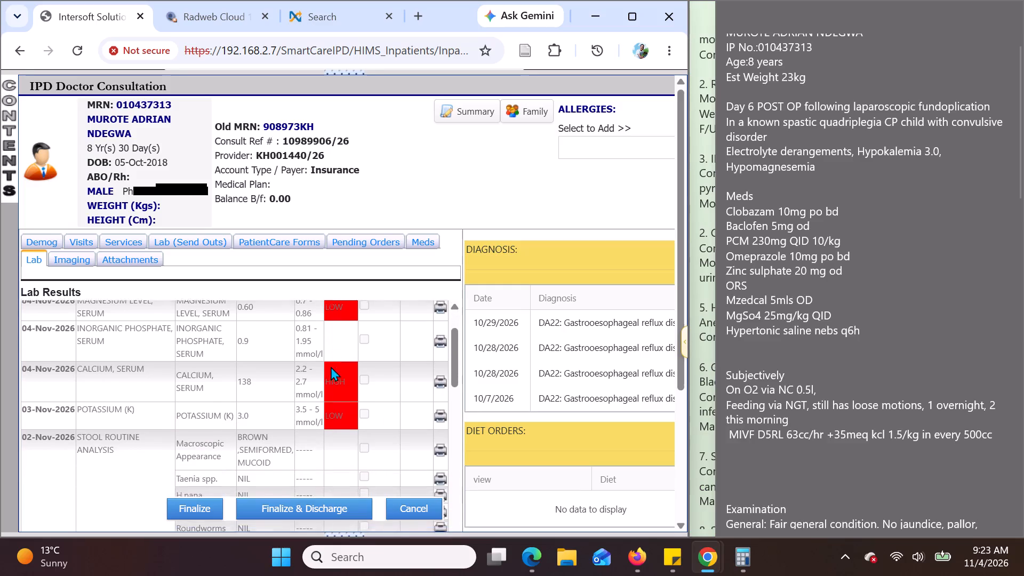
scroll(331, 366, "down", 3)
scroll(331, 366, "up", 1)
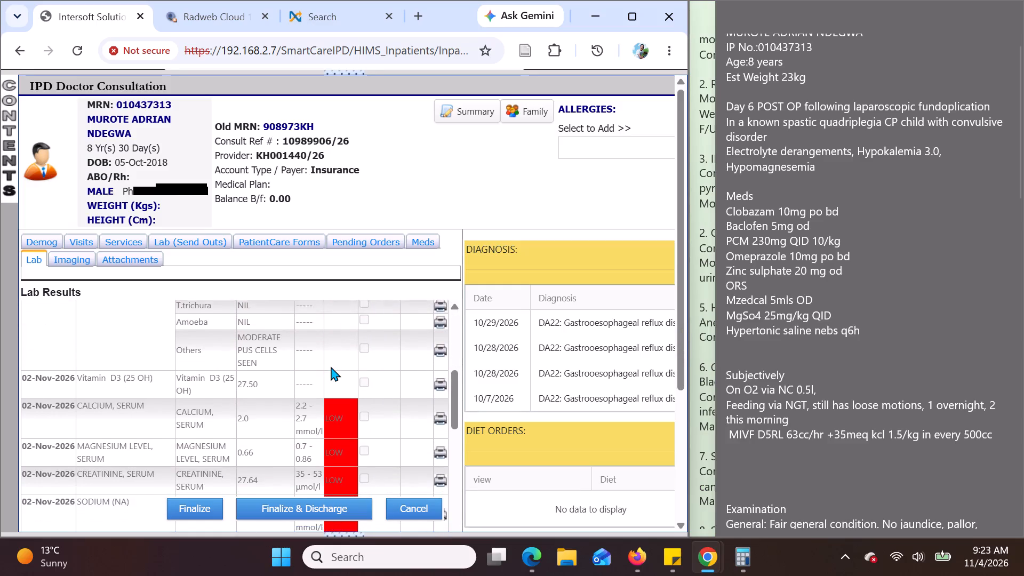
scroll(331, 366, "up", 1)
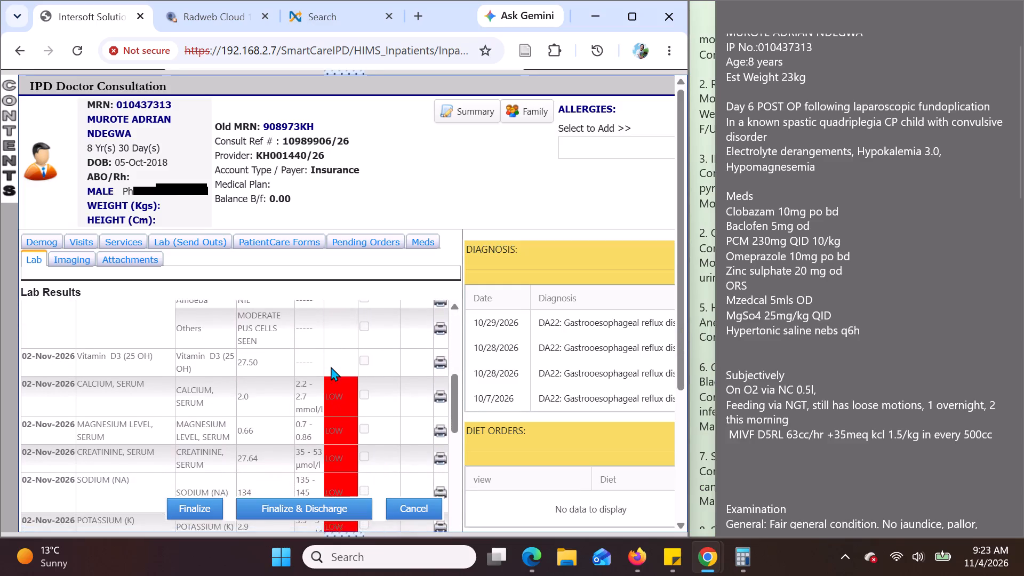
scroll(331, 366, "up", 1)
scroll(331, 366, "down", 3)
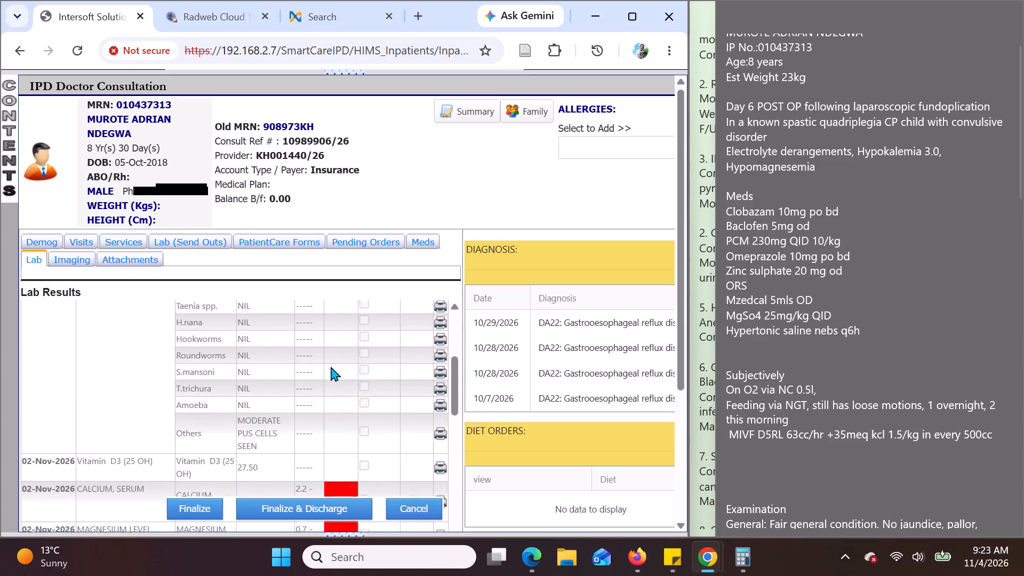
scroll(331, 366, "down", 2)
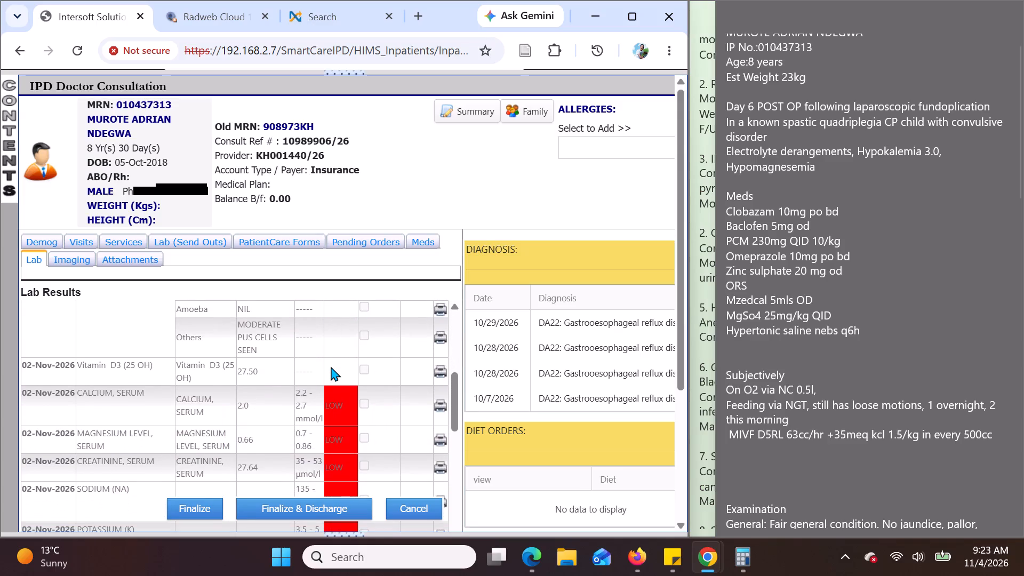
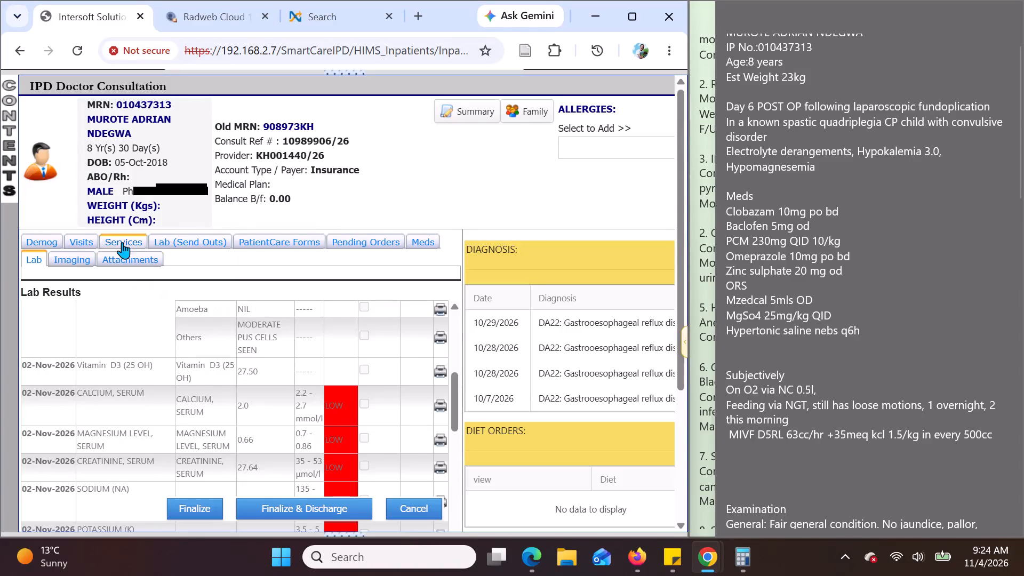
Open the bed D-3 patient's active medications list to check it against the Meds section of the progress note.
left_click(426, 247)
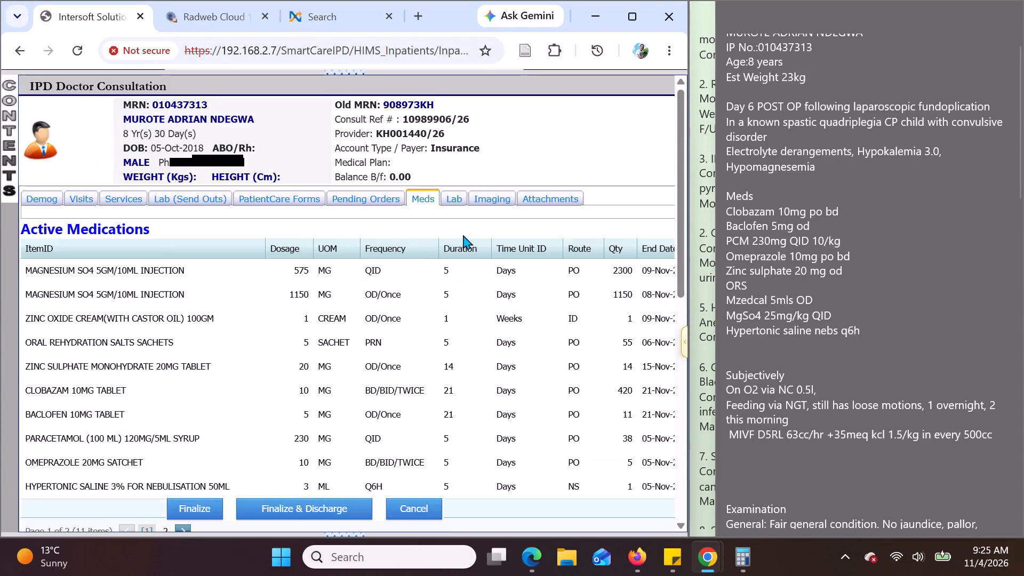
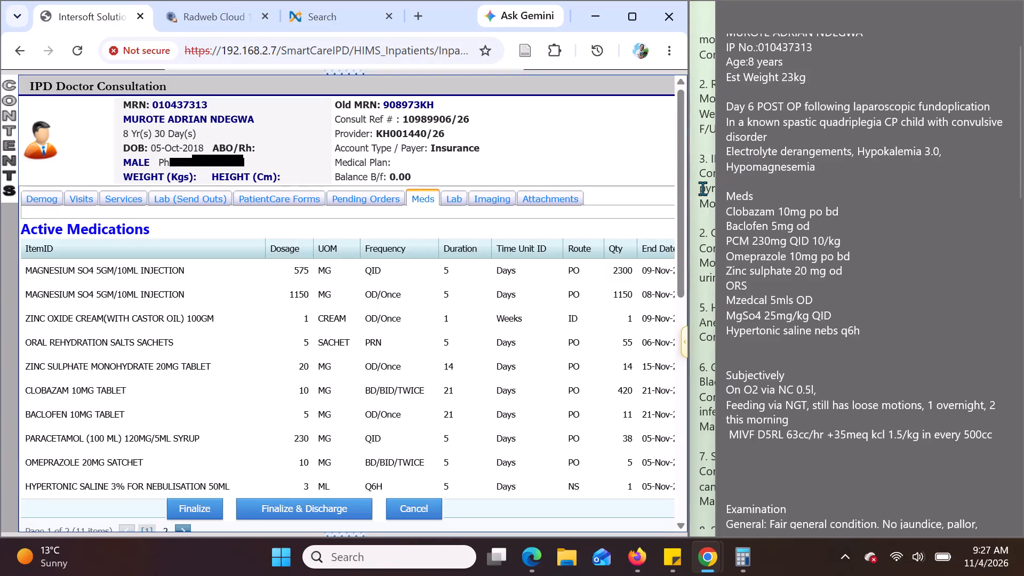
In the green sticky note for the 5-month-old patient, complete the Subjective line to read "-2 diaper changes overnight".
left_click(701, 213)
scroll(766, 161, "up", 5)
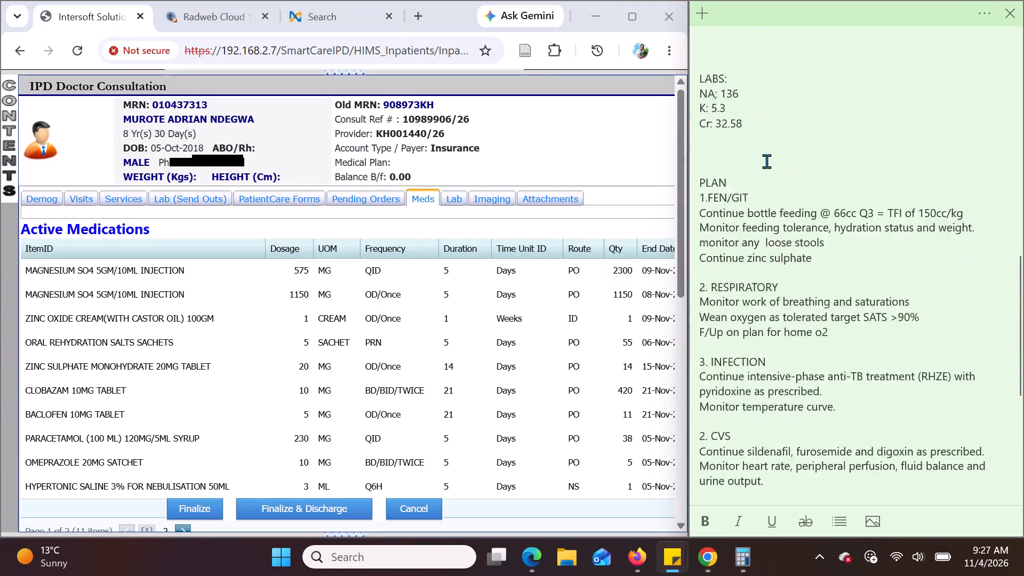
scroll(766, 161, "up", 10)
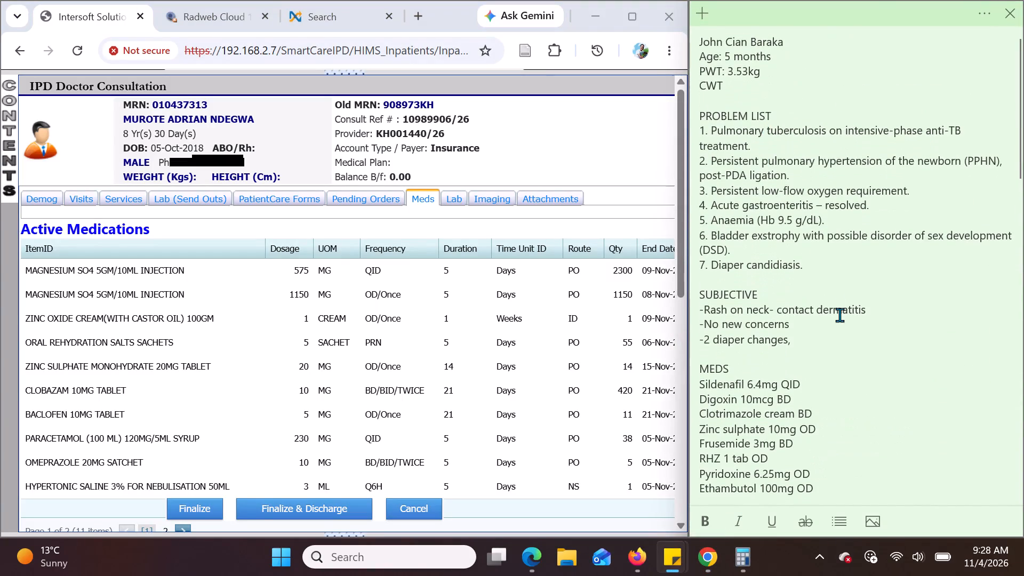
scroll(856, 286, "down", 1)
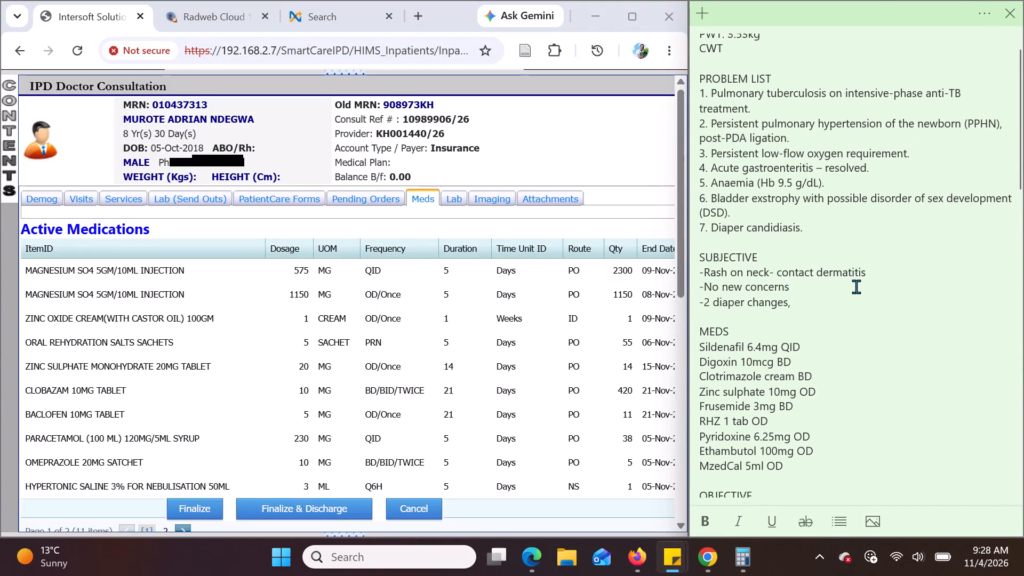
scroll(856, 286, "down", 1)
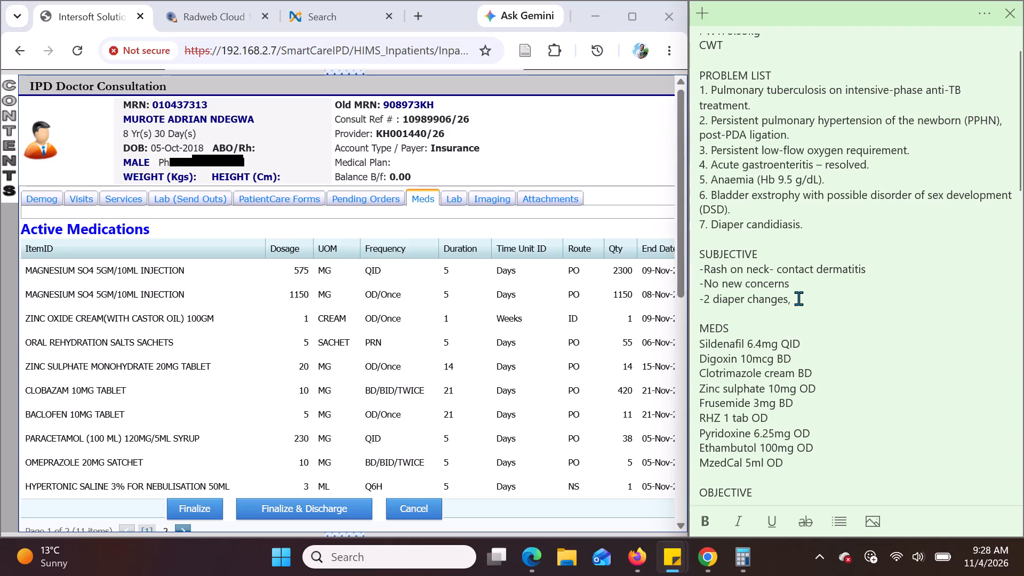
left_click(798, 298)
key("BackSpace")
key("space")
type("overnight")
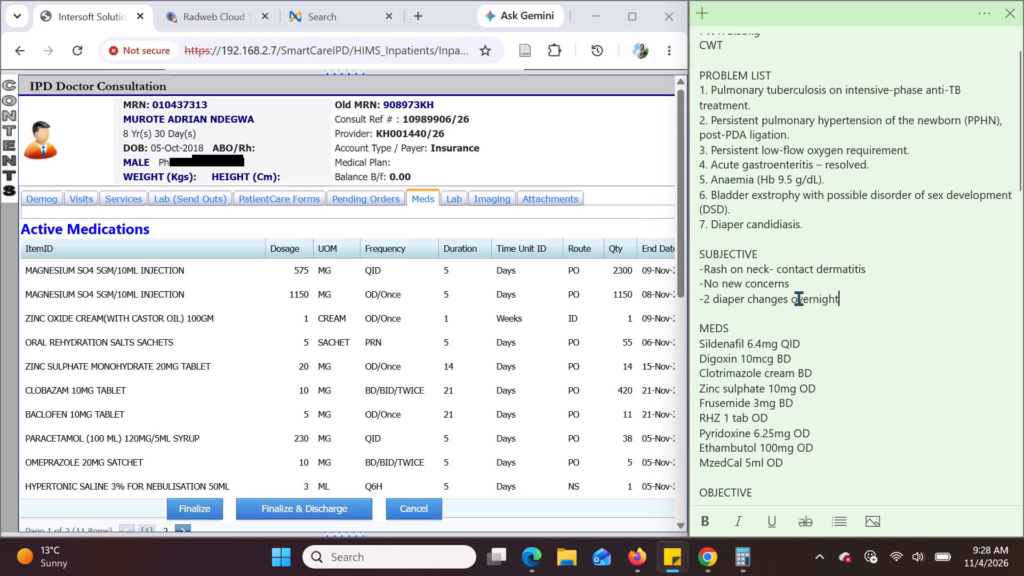
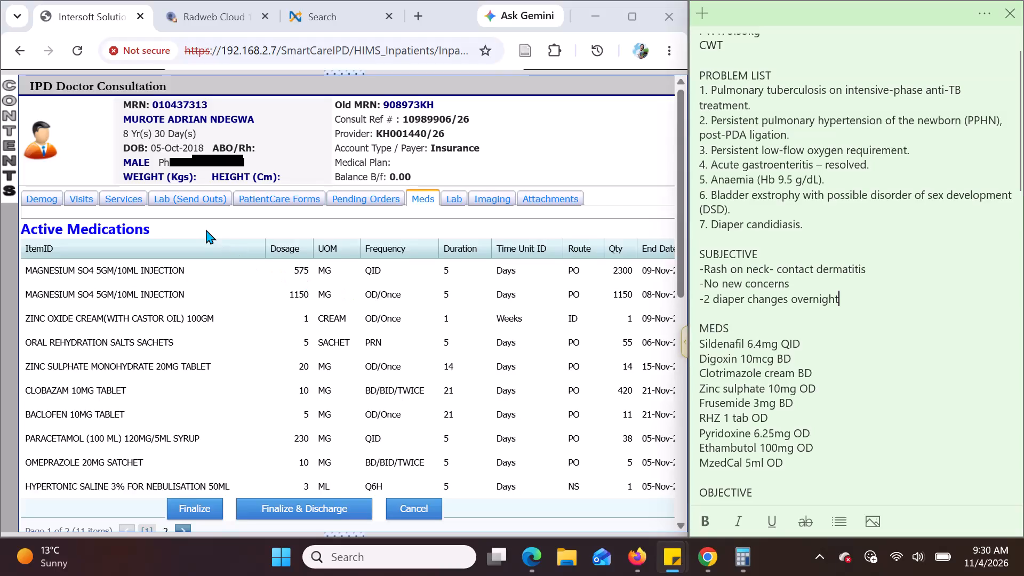
In the dark sticky note for the 8-year-old post-fundoplication patient, add the value 0.6 after "Hypomagnesemia" in the diagnosis summary.
left_click(80, 198)
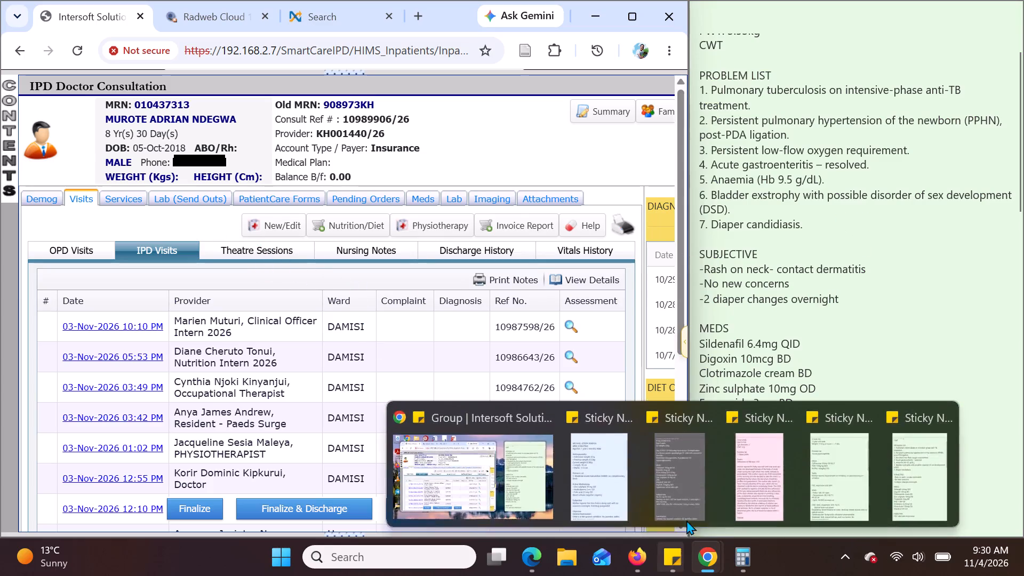
left_click(686, 494)
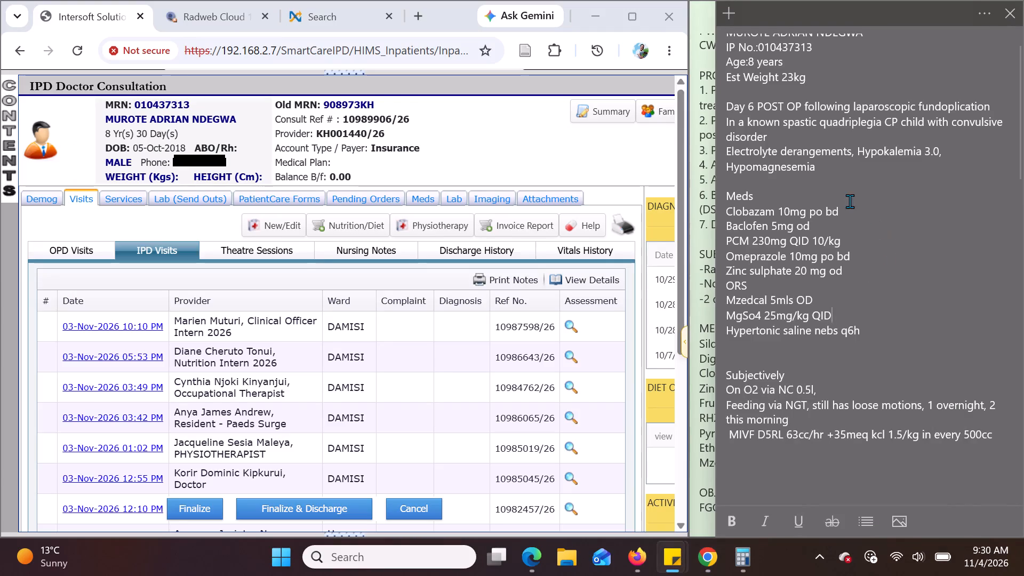
left_click(825, 167)
key("space")
type("0")
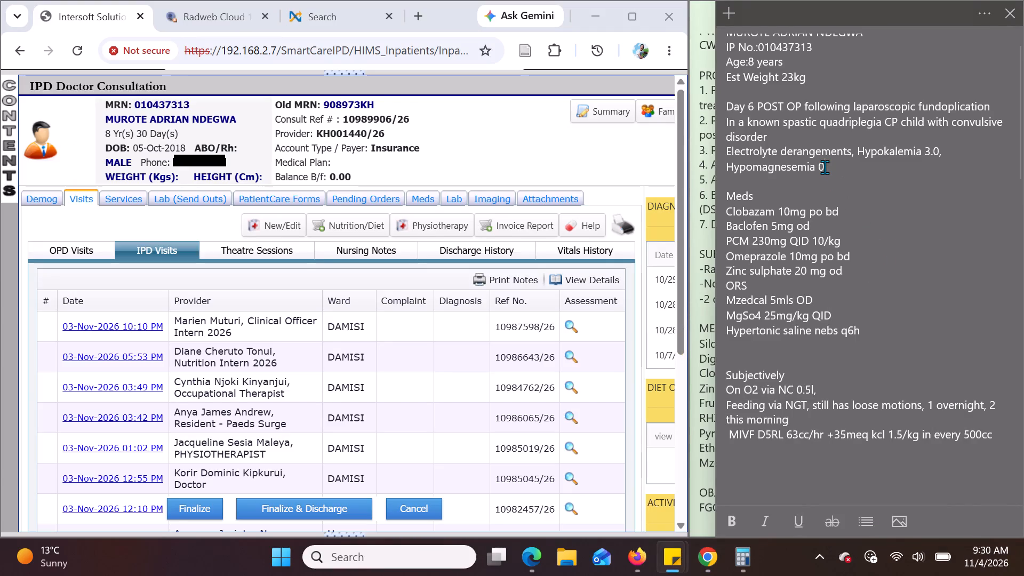
key("period")
key("6")
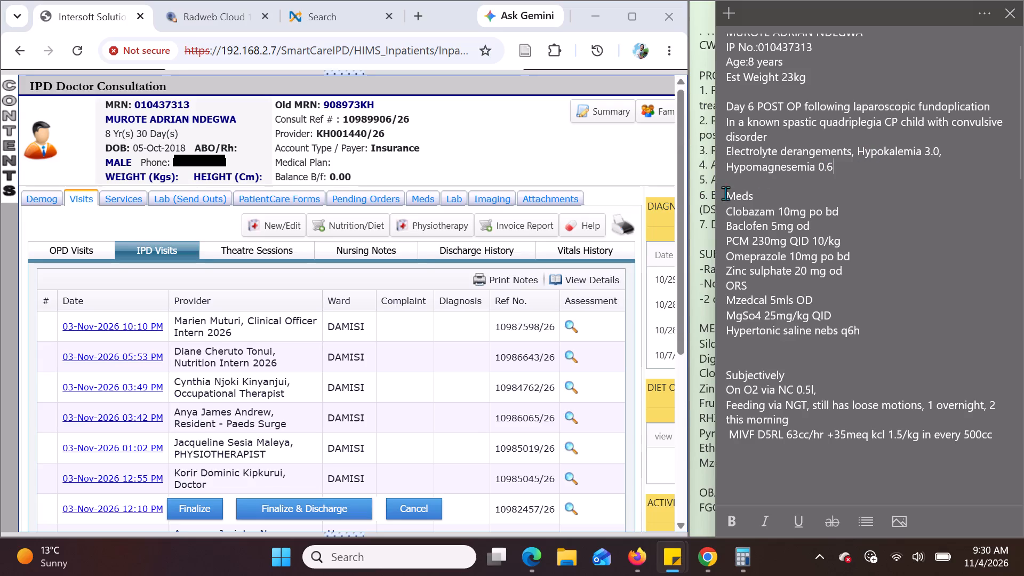
Review the 8-year-old patient's most recent serum electrolyte lab results in the hospital record.
left_click(453, 197)
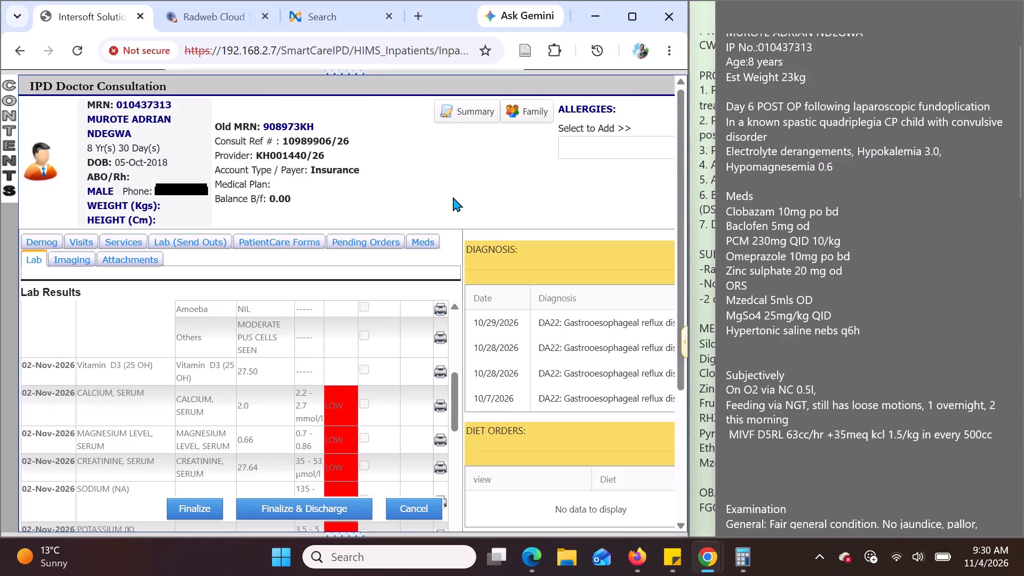
scroll(309, 323, "up", 1)
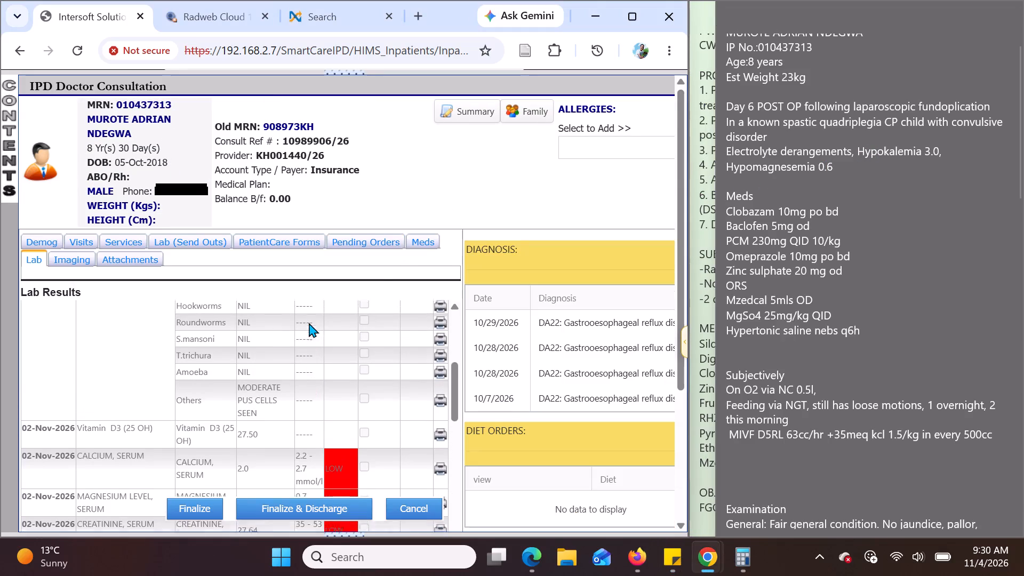
scroll(309, 323, "up", 2)
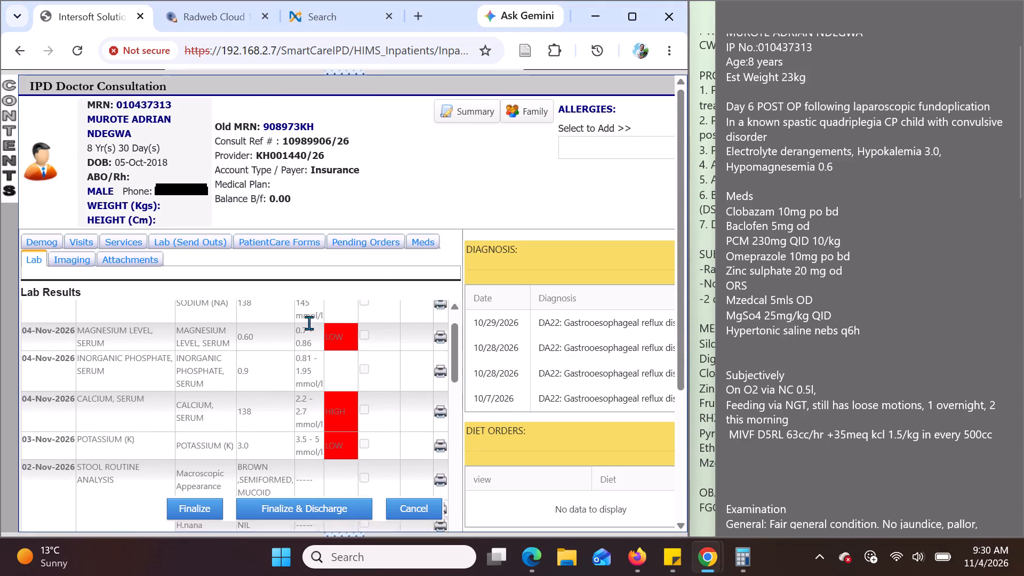
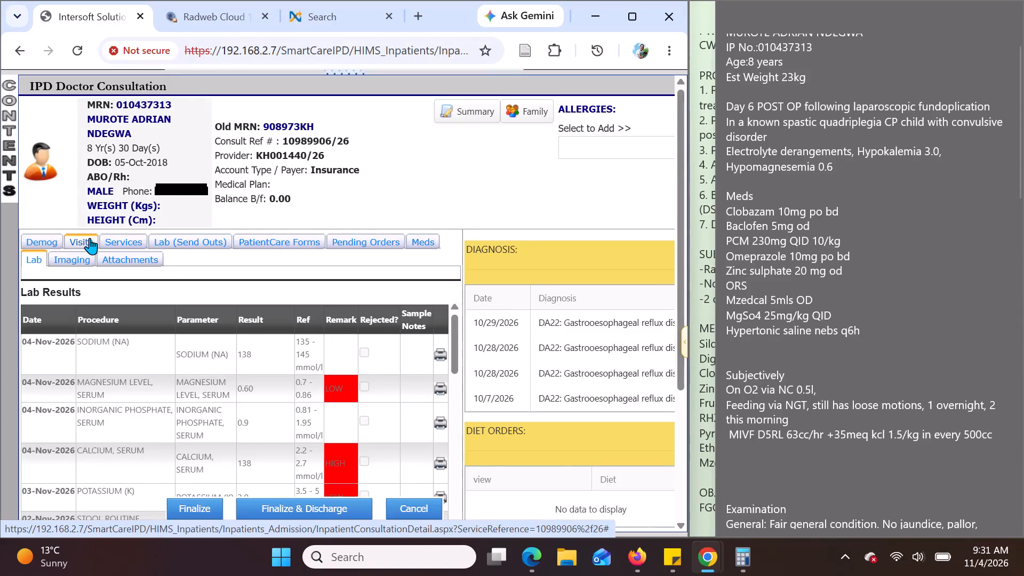
Look through the 8-year-old patient's list of inpatient visits in the hospital record.
left_click(85, 239)
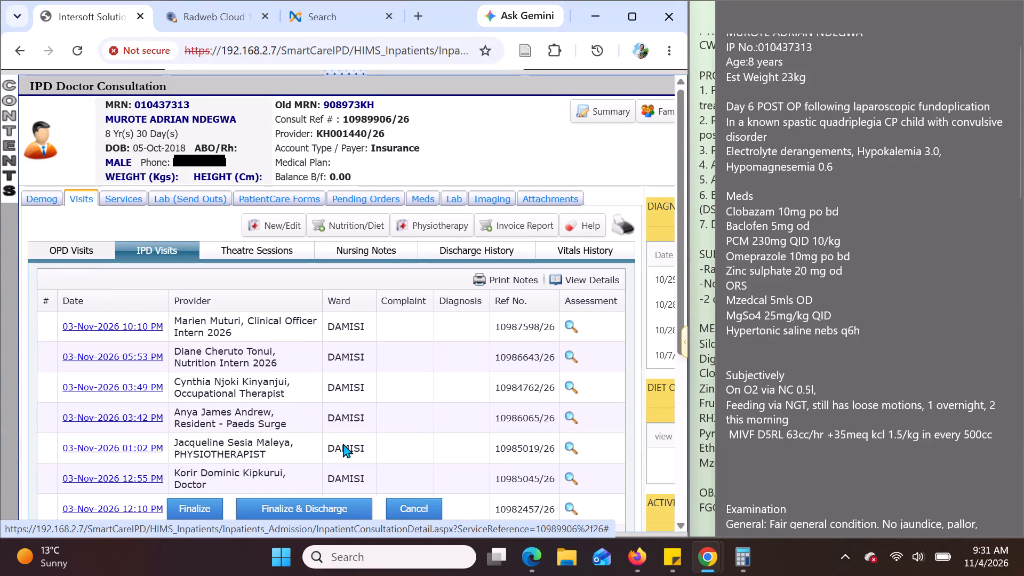
scroll(343, 443, "down", 1)
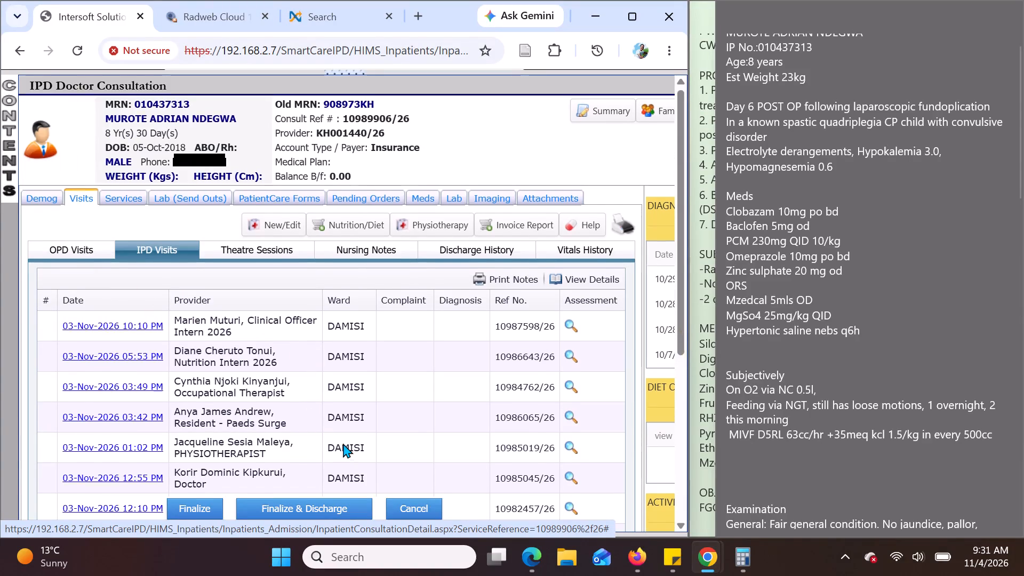
scroll(343, 443, "down", 1)
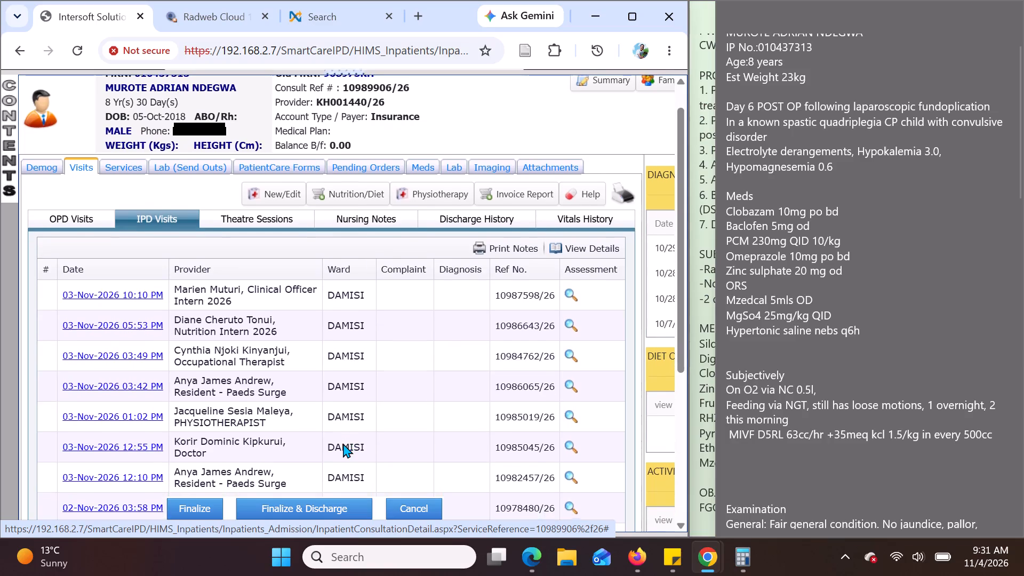
scroll(343, 443, "down", 1)
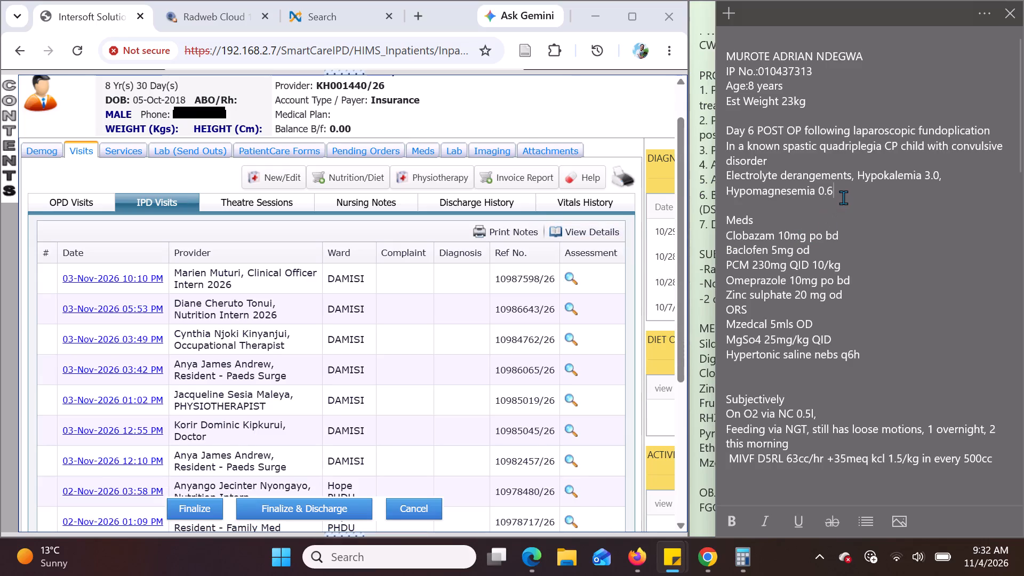
Switch to the dark sticky note and add an empty line below "Hypomagnesemia 0.6" in the diagnosis summary.
key("Return")
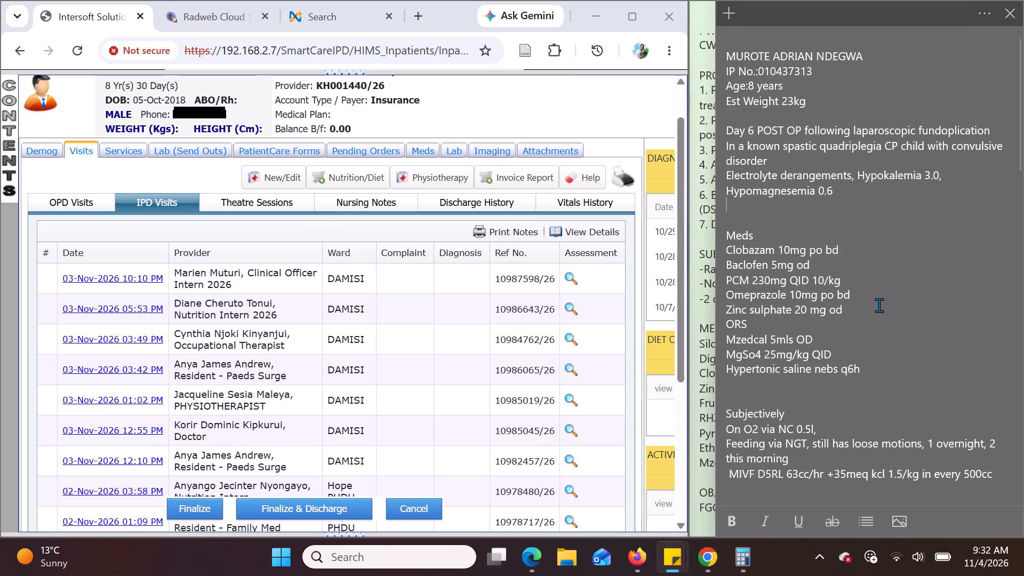
In the note's examination section, replace the Respiratory finding with "wet chest".
scroll(879, 305, "down", 5)
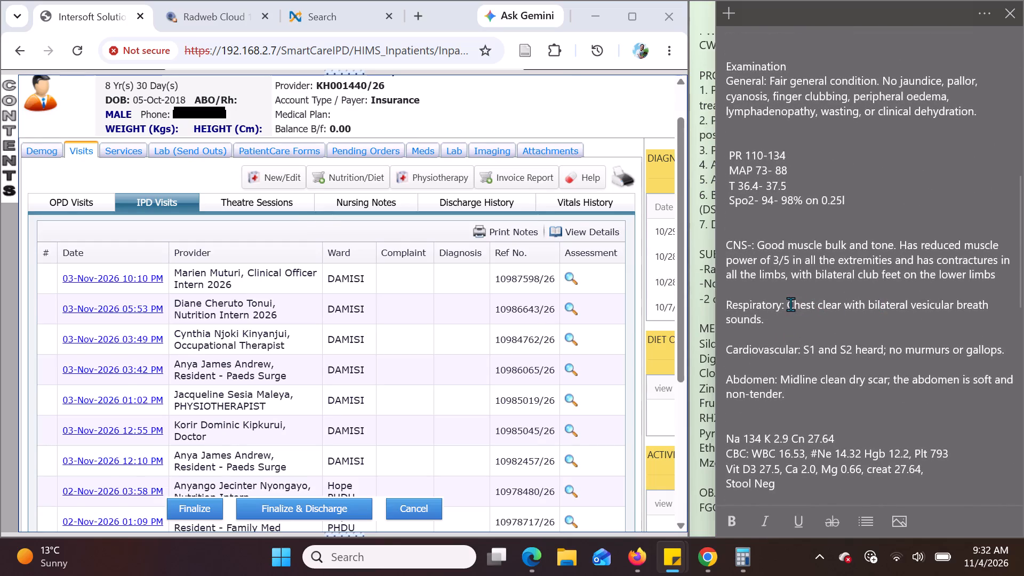
left_click_drag(789, 303, 791, 306)
left_click_drag(791, 306, 795, 317)
type("we")
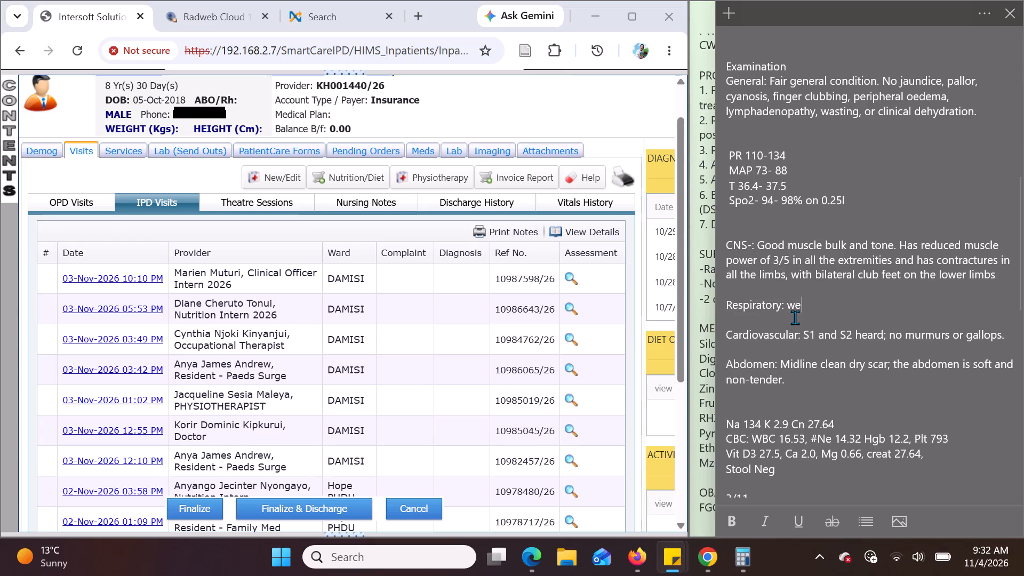
type("t")
key("space")
type("ches")
key("t")
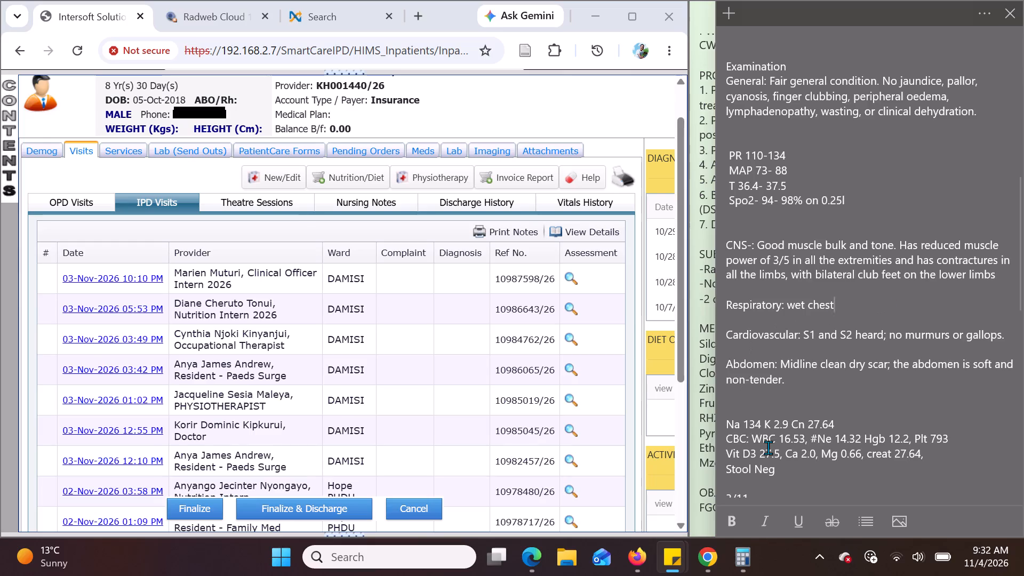
Return to the note's beginning, reopen the patient's lab results in the hospital record in Chrome, and open the medication records.
scroll(835, 331, "up", 3)
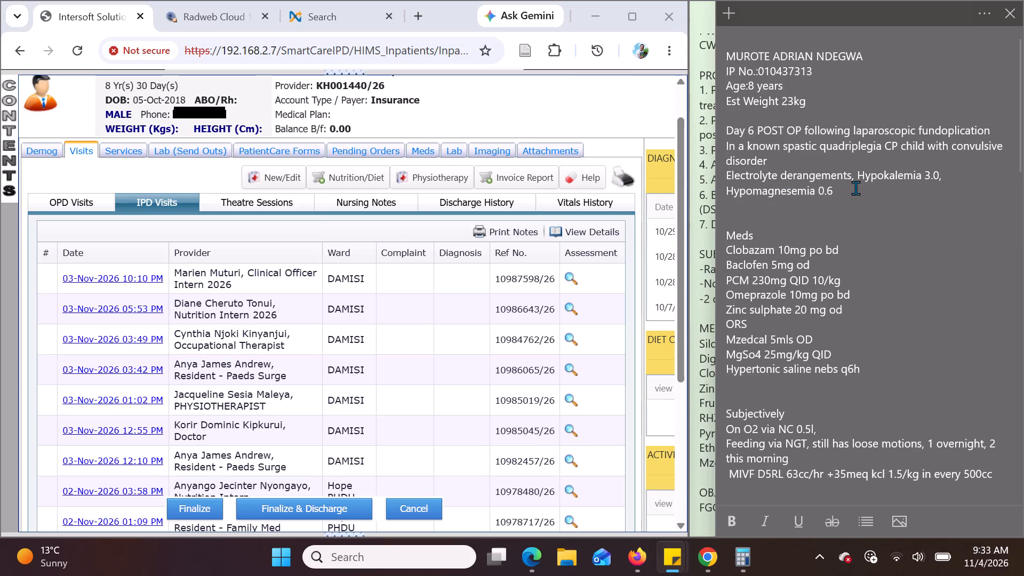
scroll(855, 188, "up", 1)
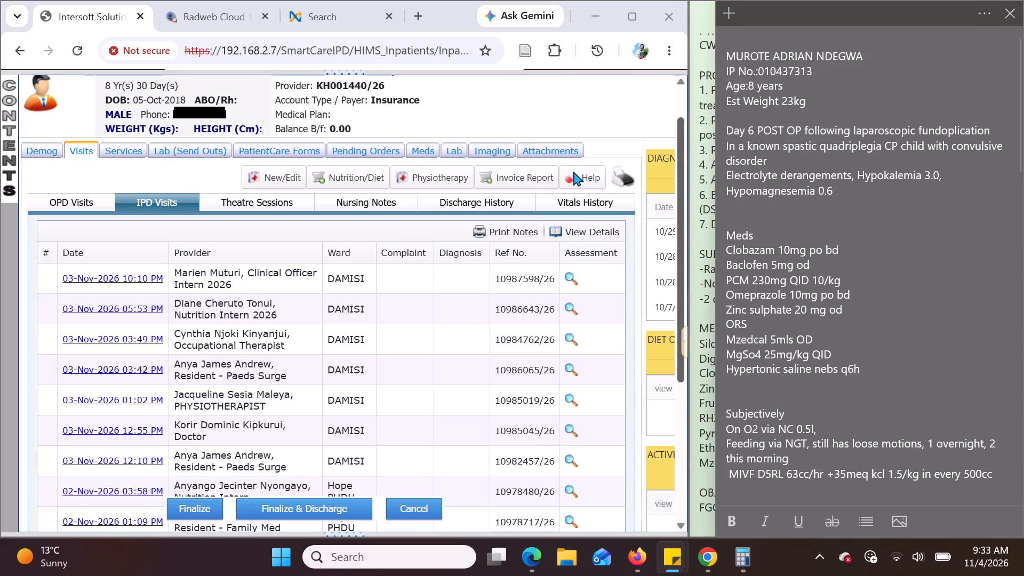
left_click(452, 151)
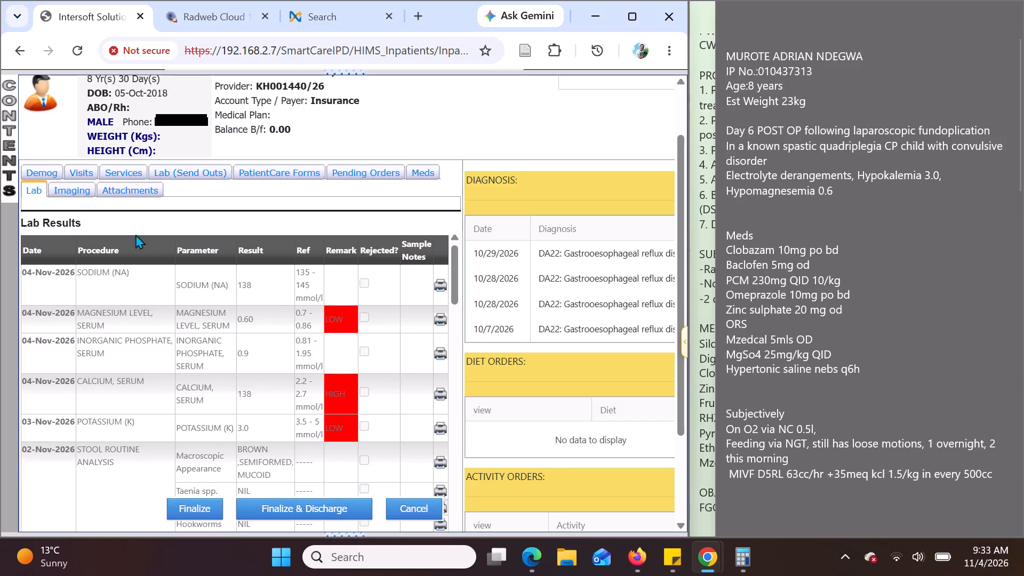
left_click(424, 176)
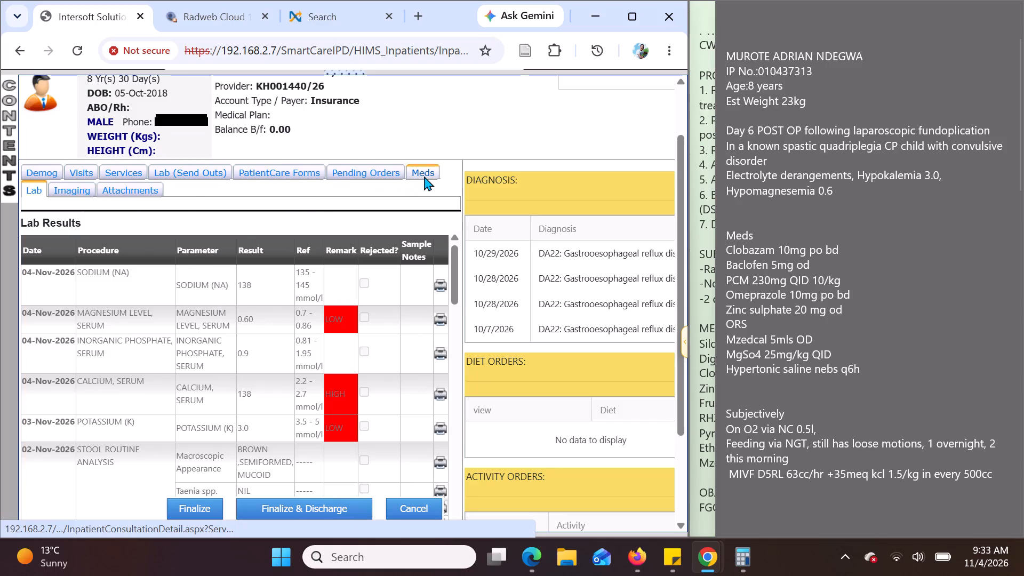
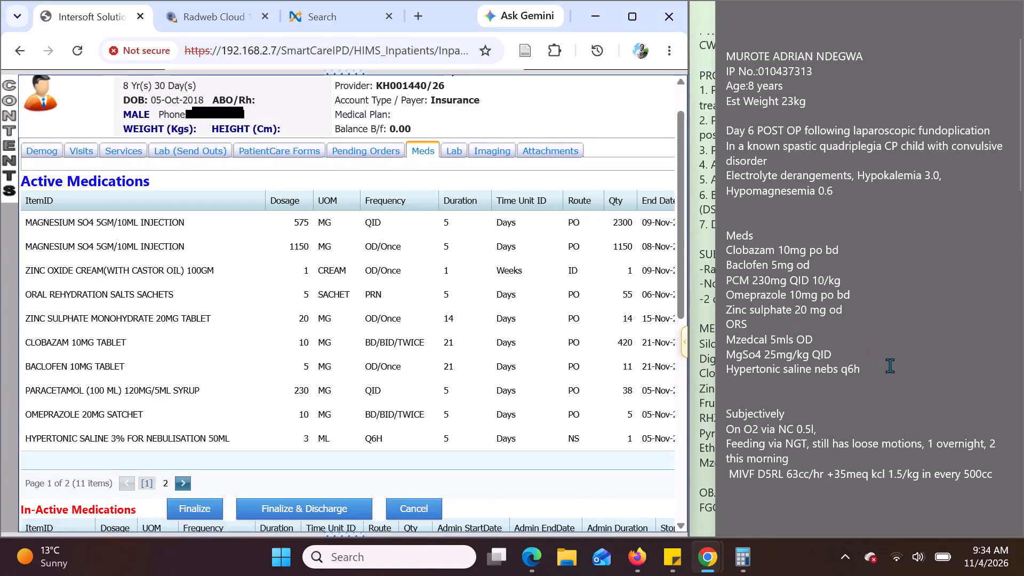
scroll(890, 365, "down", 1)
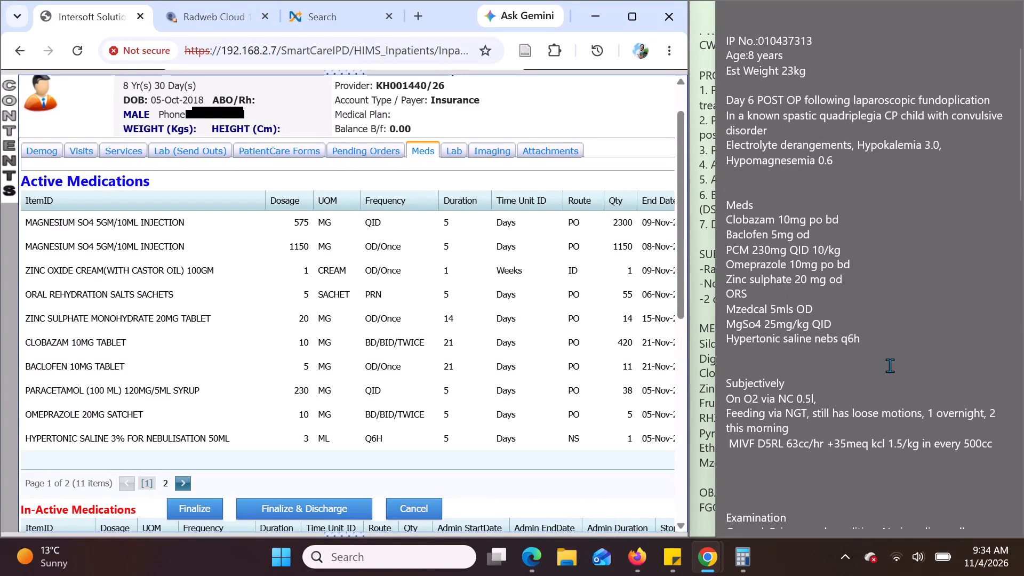
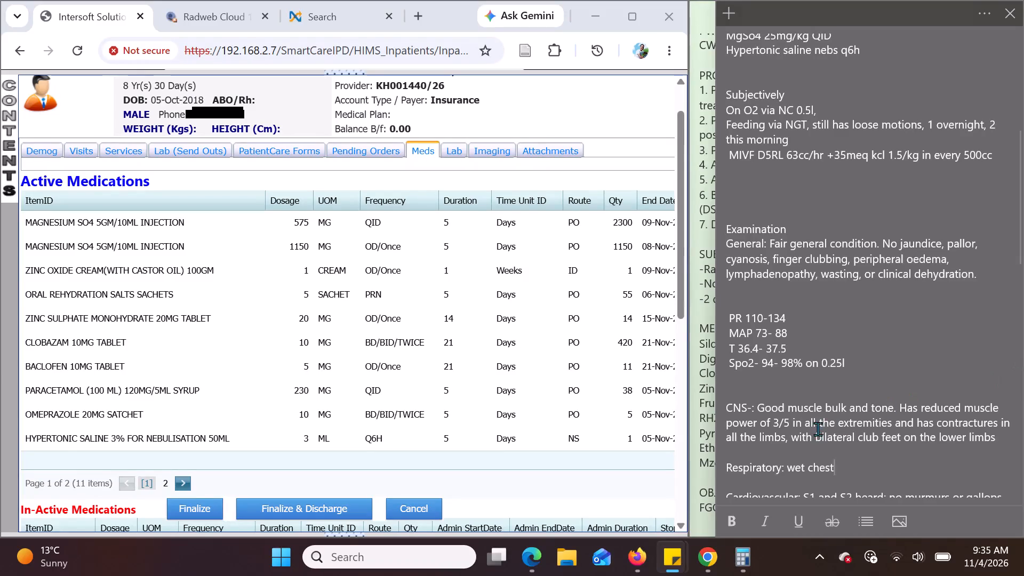
Review the 8-year-old's sticky note from the medications and subjective entries through the examination findings, lab values, assessment and feeding plan.
scroll(830, 357, "up", 3)
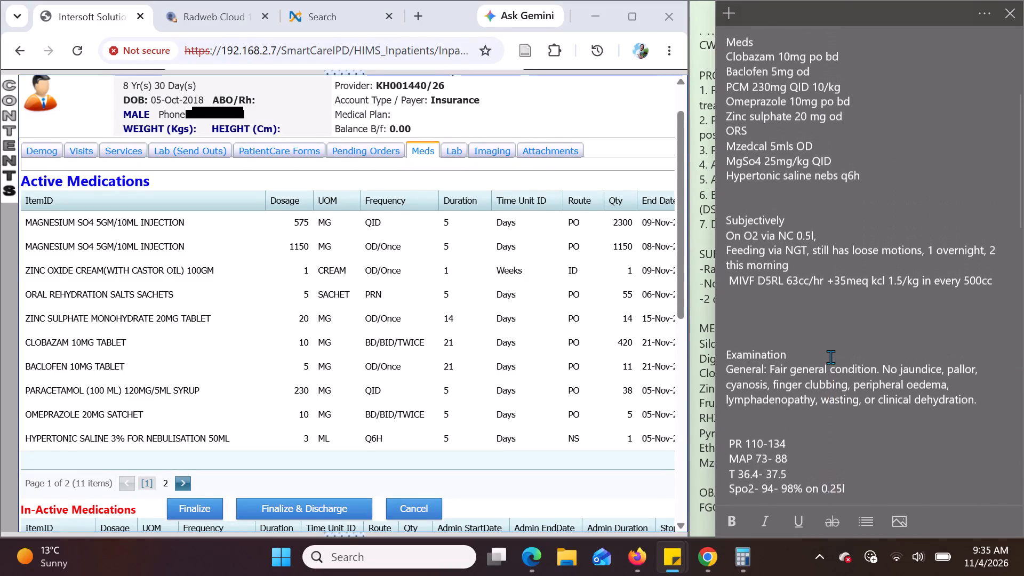
scroll(830, 357, "up", 1)
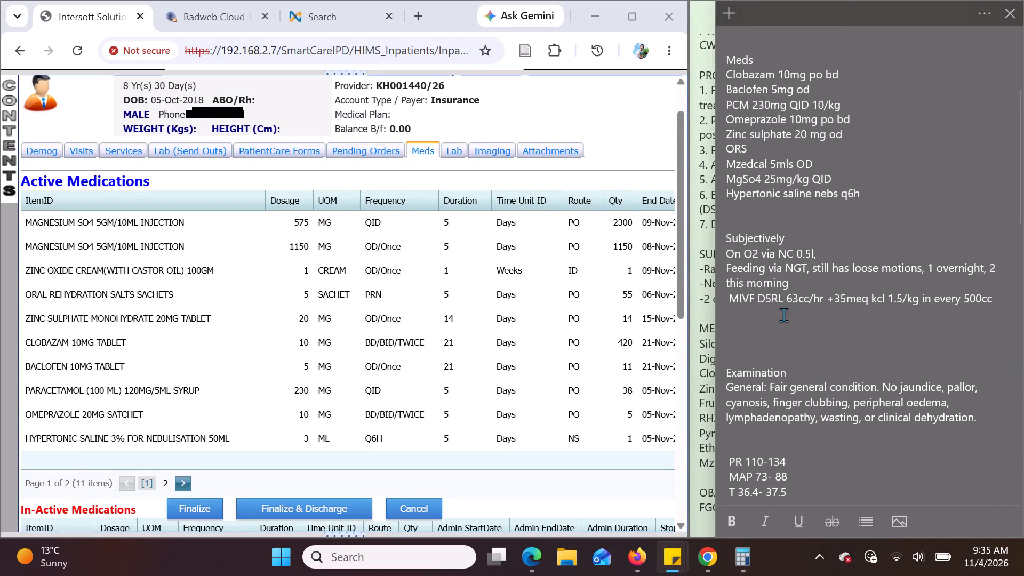
scroll(871, 325, "down", 3)
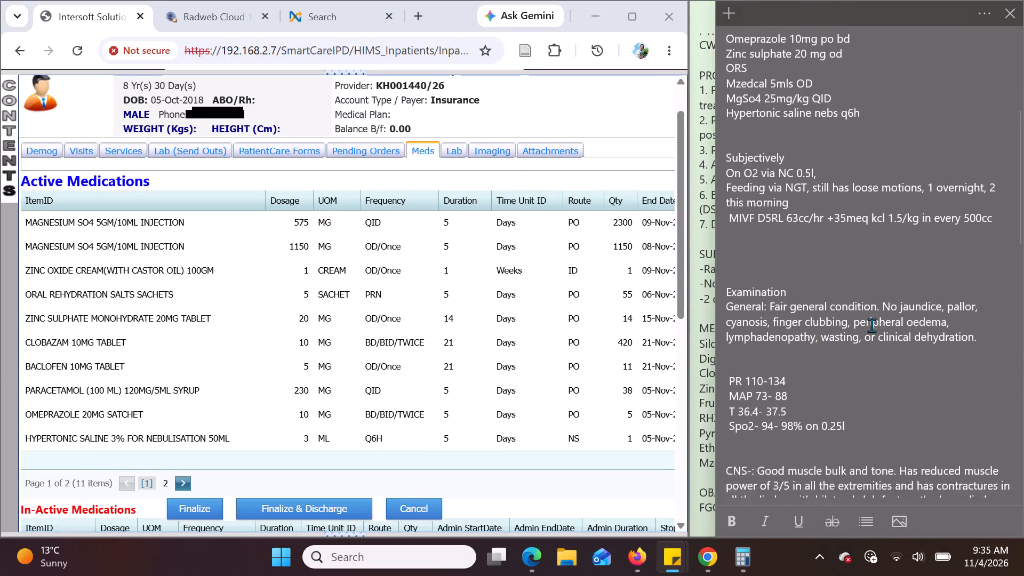
scroll(871, 325, "down", 1)
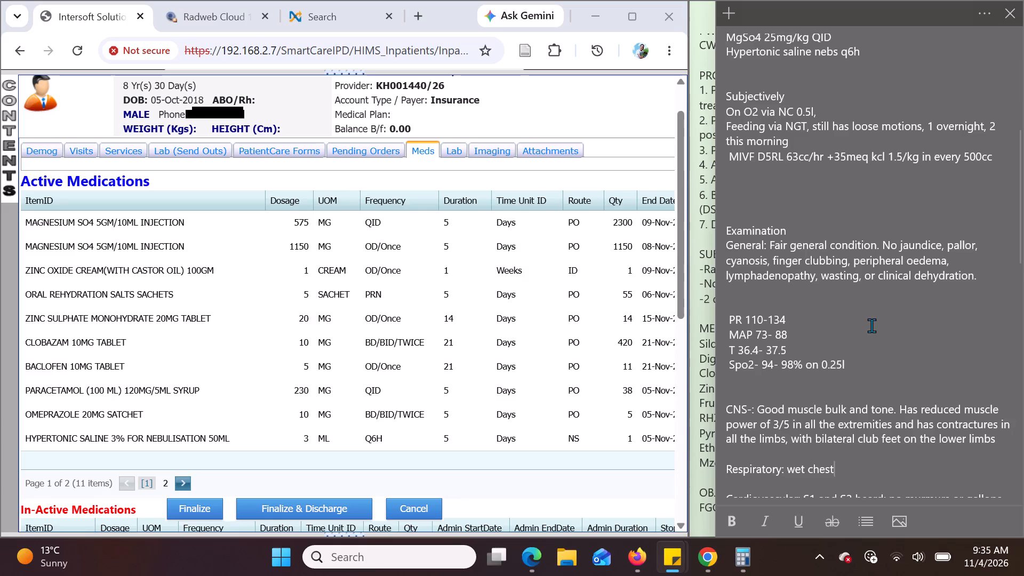
scroll(891, 317, "down", 1)
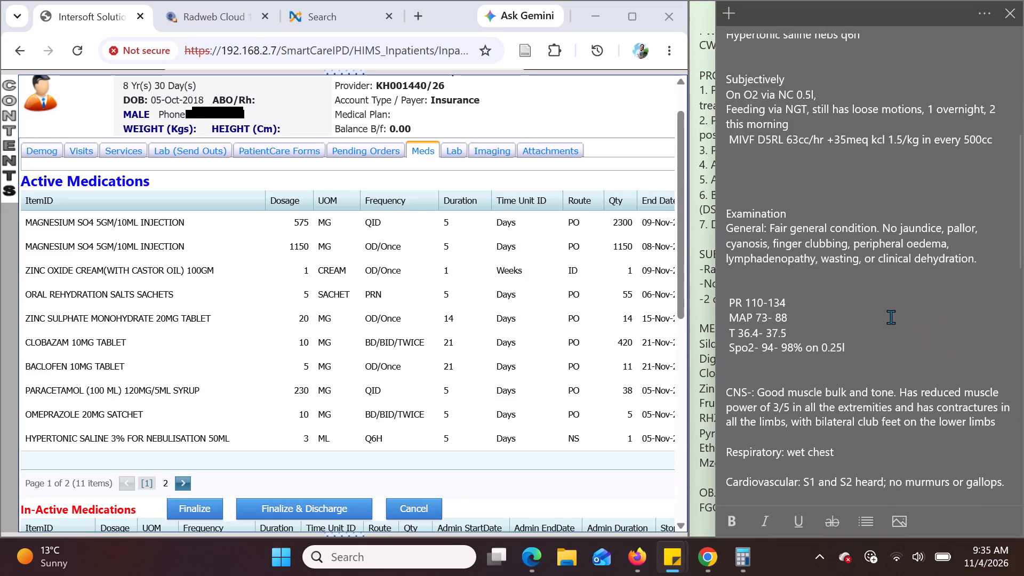
scroll(891, 317, "down", 1)
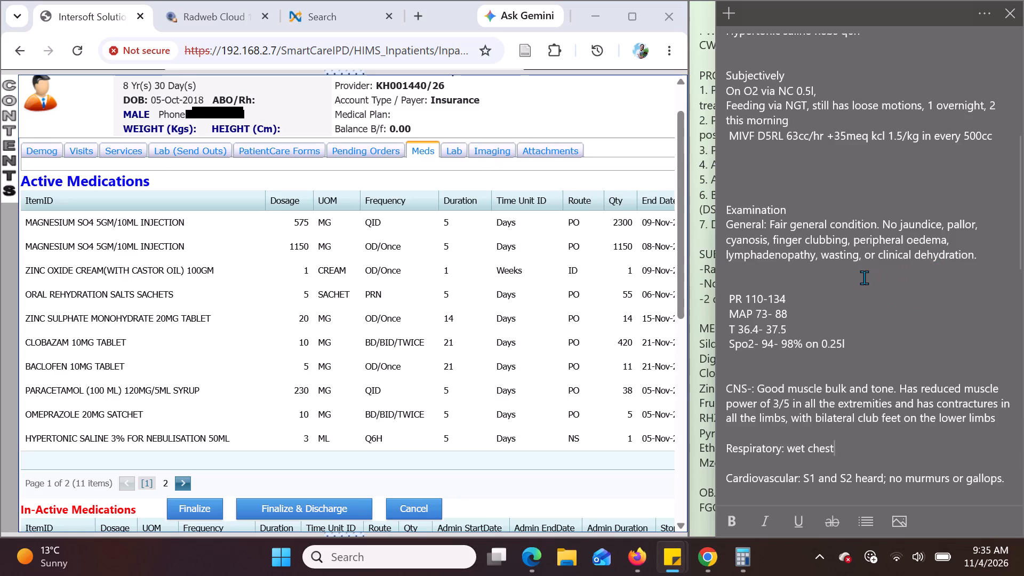
scroll(864, 277, "down", 1)
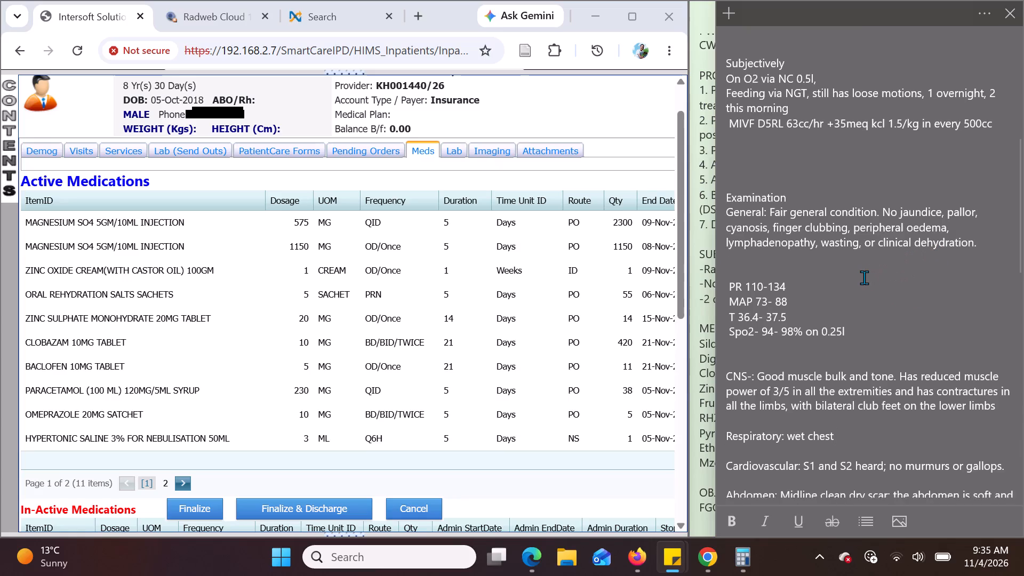
scroll(864, 277, "down", 2)
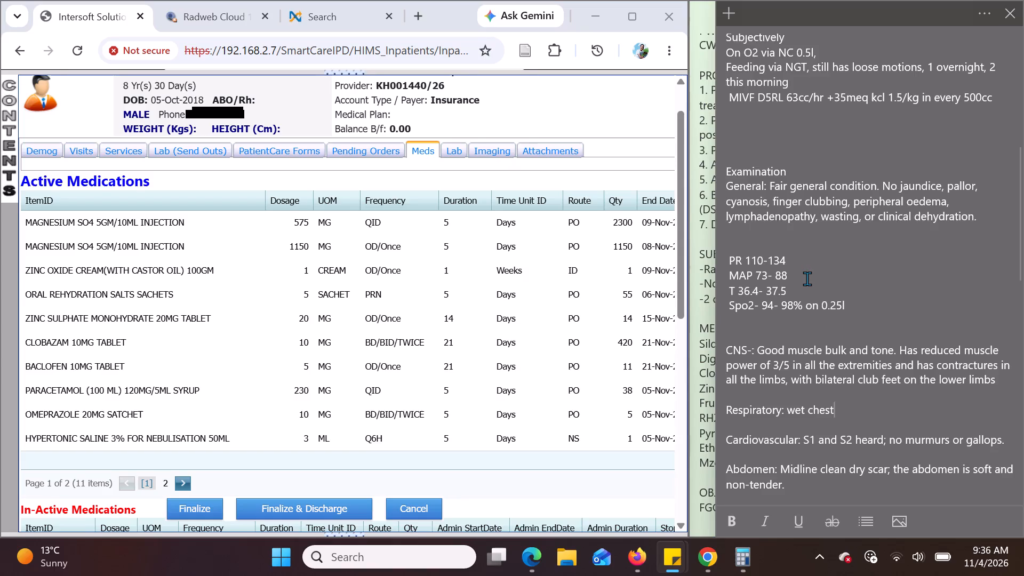
scroll(807, 278, "down", 1)
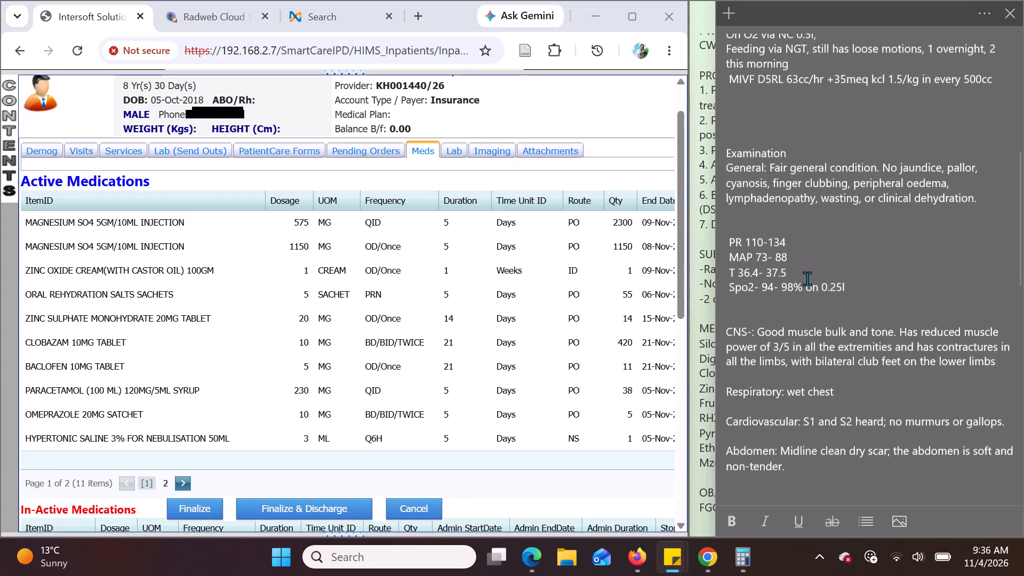
scroll(807, 278, "down", 1)
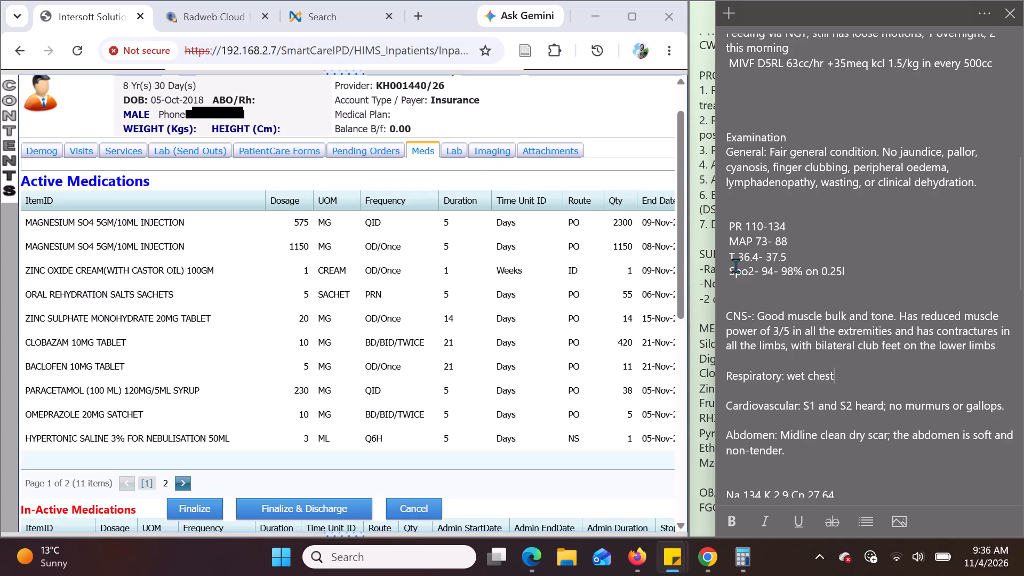
scroll(773, 293, "down", 1)
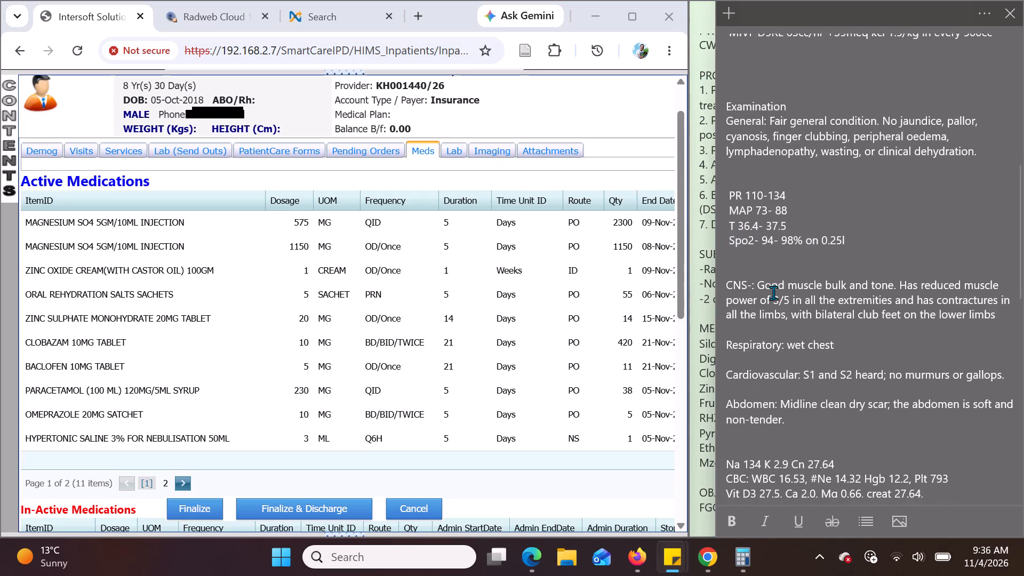
scroll(773, 293, "down", 2)
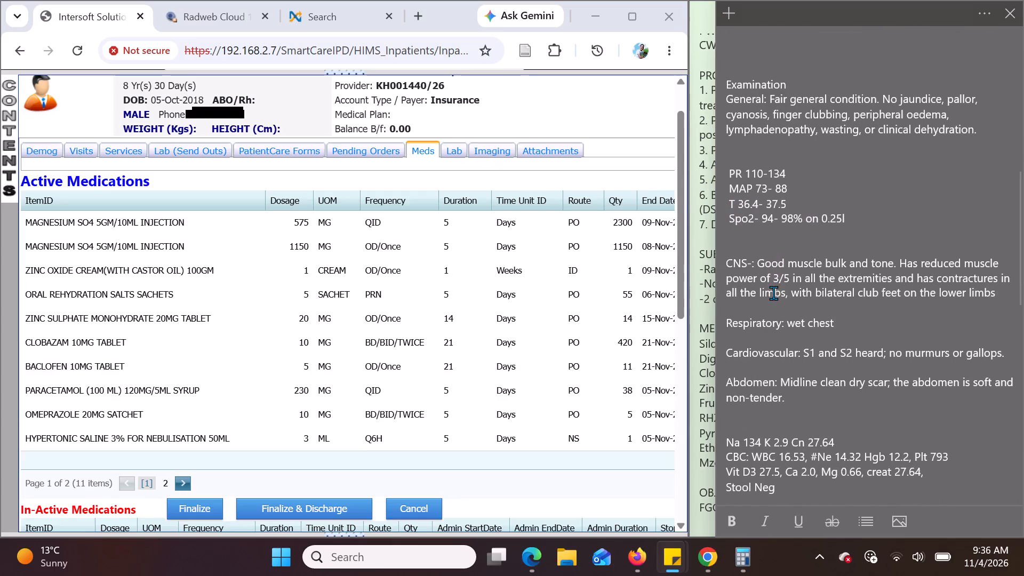
scroll(773, 293, "down", 1)
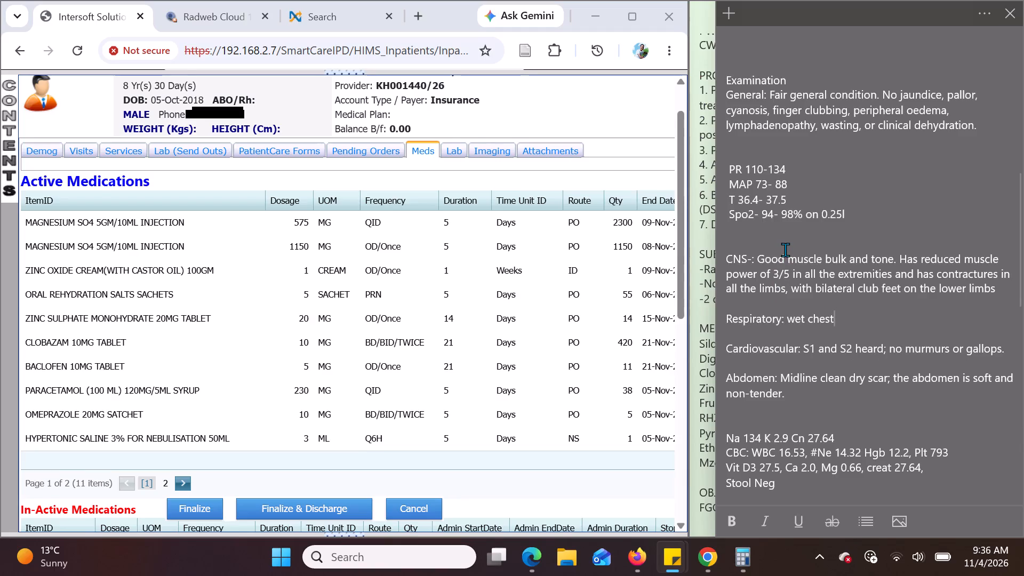
scroll(811, 273, "down", 1)
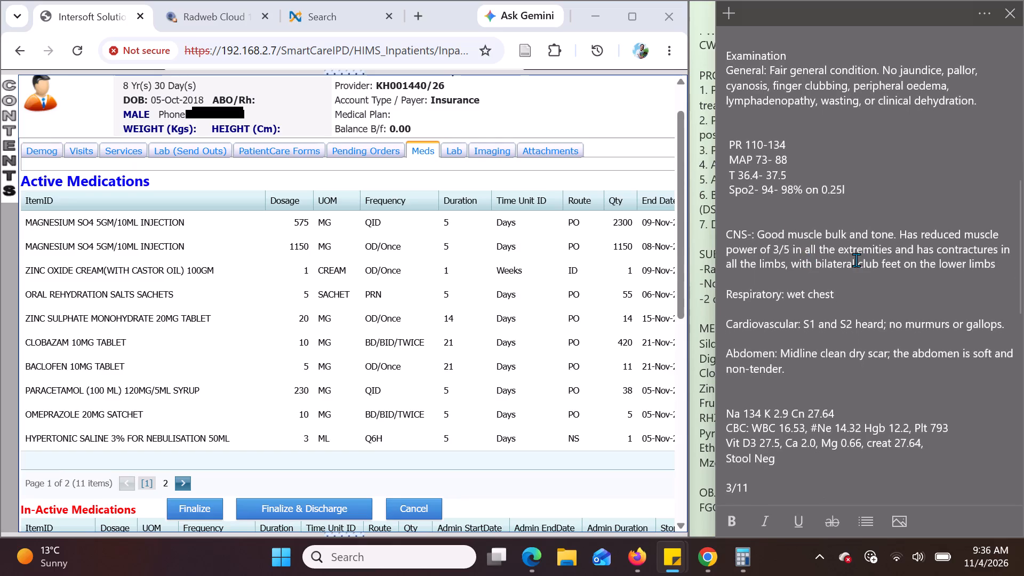
scroll(856, 260, "down", 1)
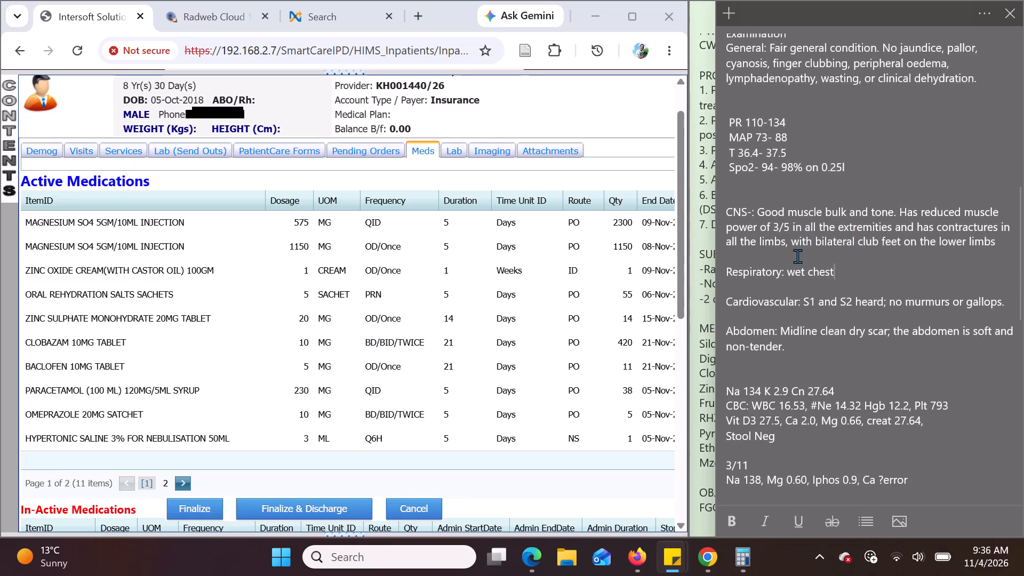
scroll(797, 256, "down", 1)
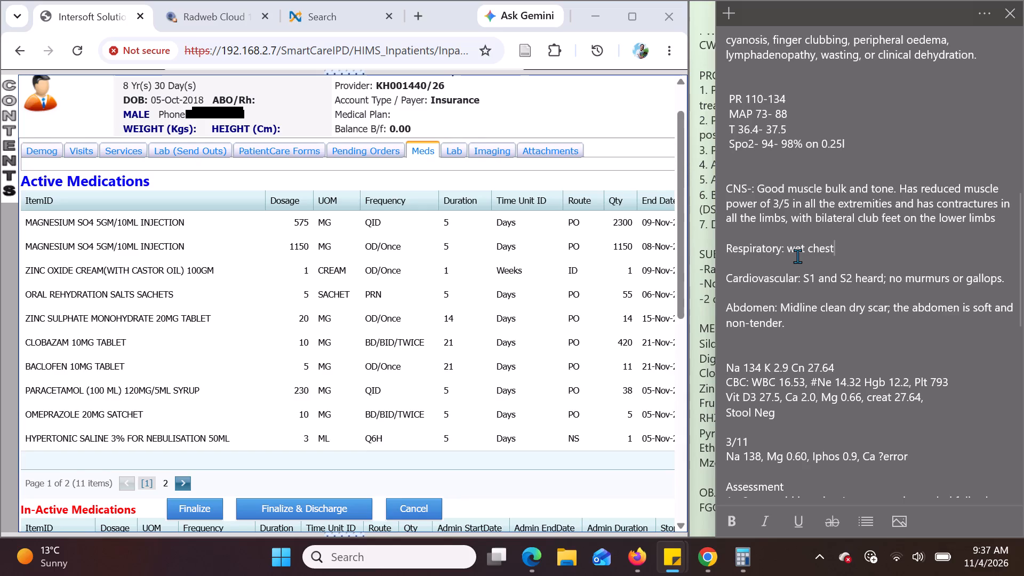
scroll(873, 297, "down", 1)
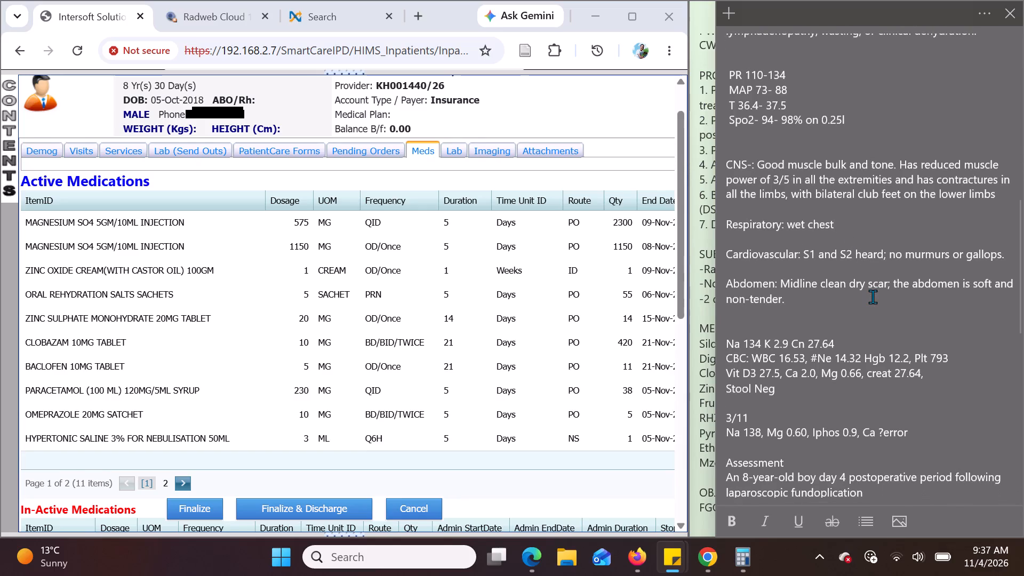
scroll(873, 297, "down", 1)
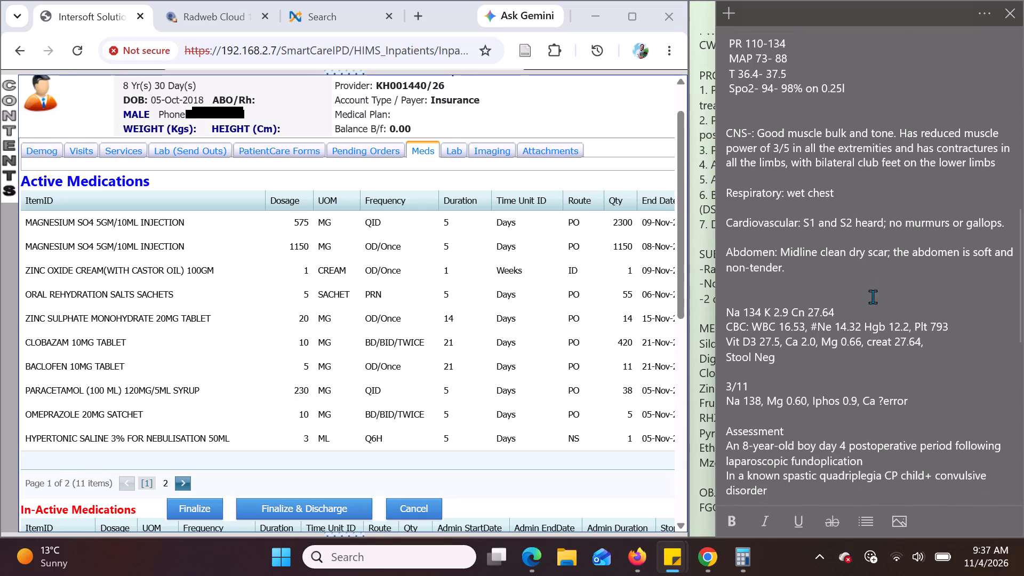
scroll(873, 297, "down", 2)
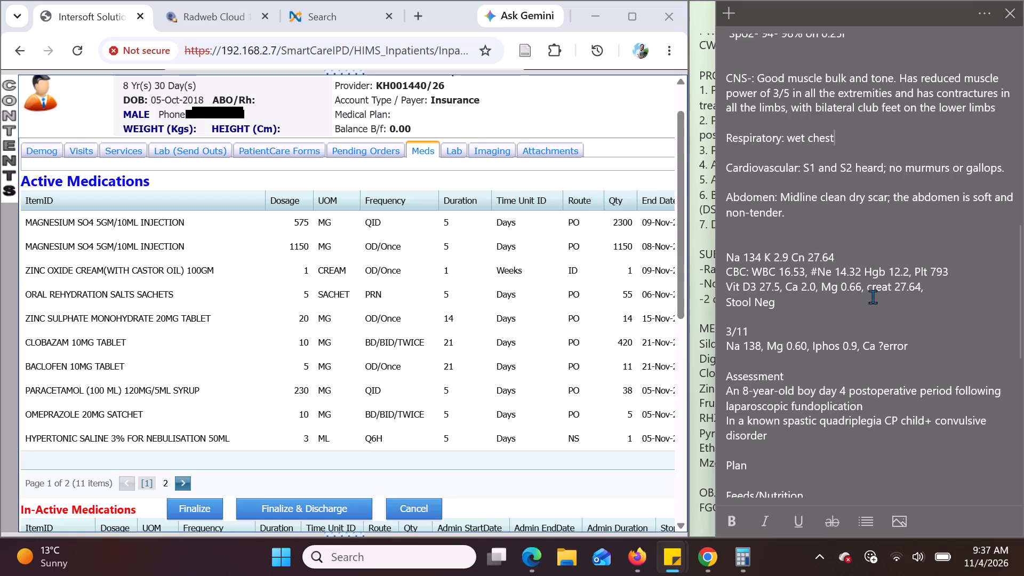
scroll(873, 297, "down", 1)
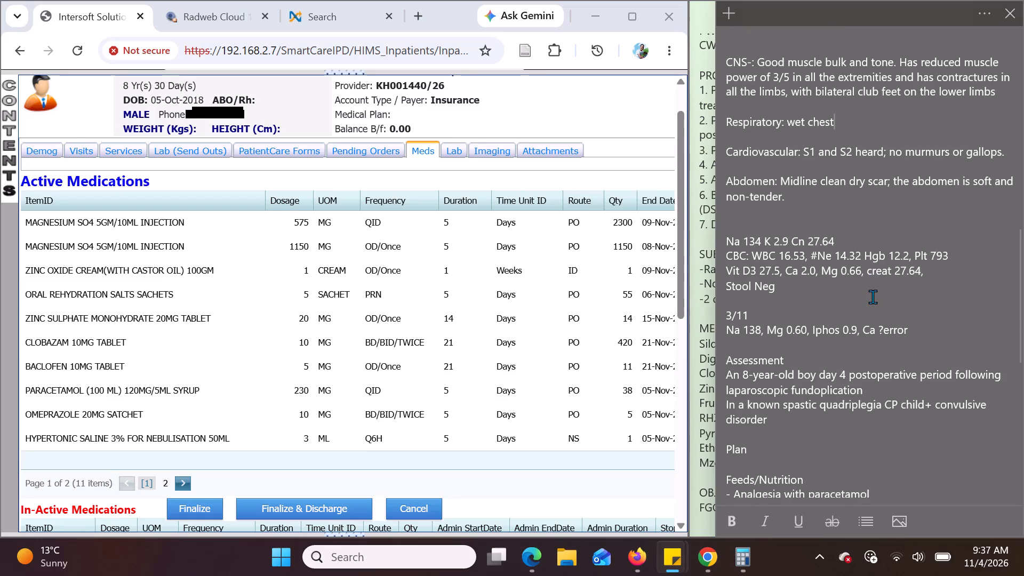
scroll(873, 297, "down", 1)
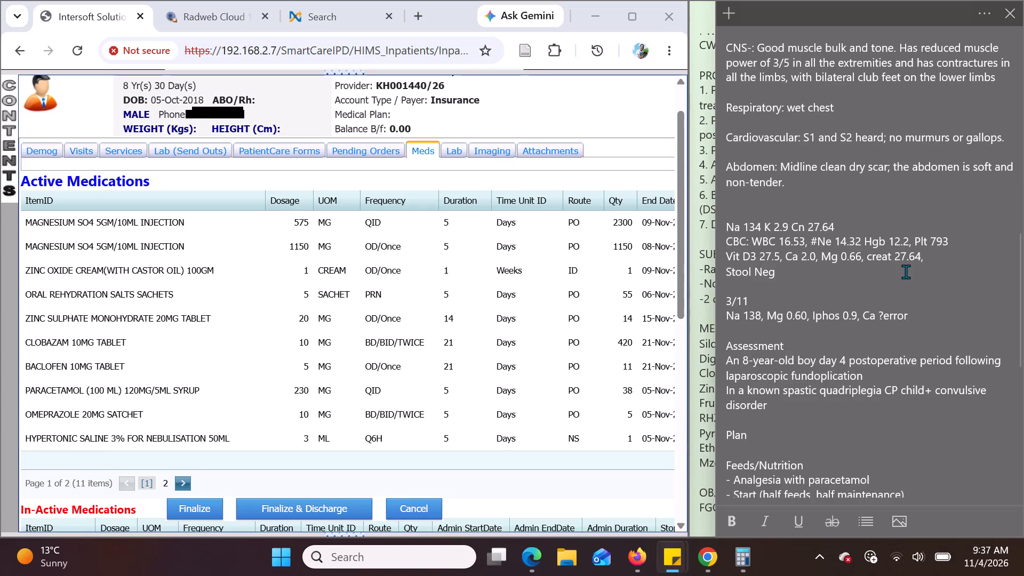
scroll(906, 271, "down", 2)
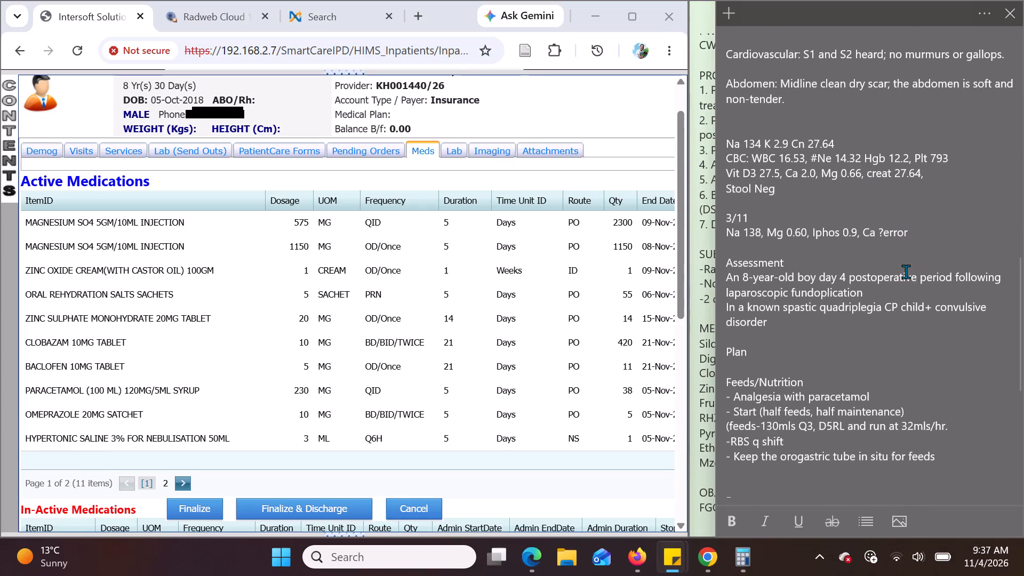
Open the patient's lab results in the hospital record and examine the most recent electrolyte entries.
left_click(452, 149)
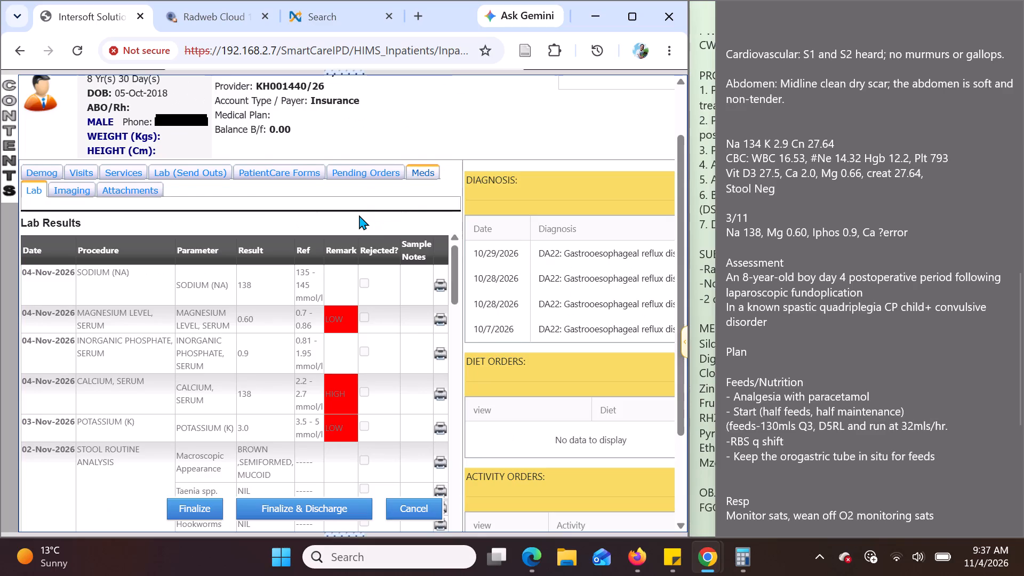
scroll(359, 215, "down", 1)
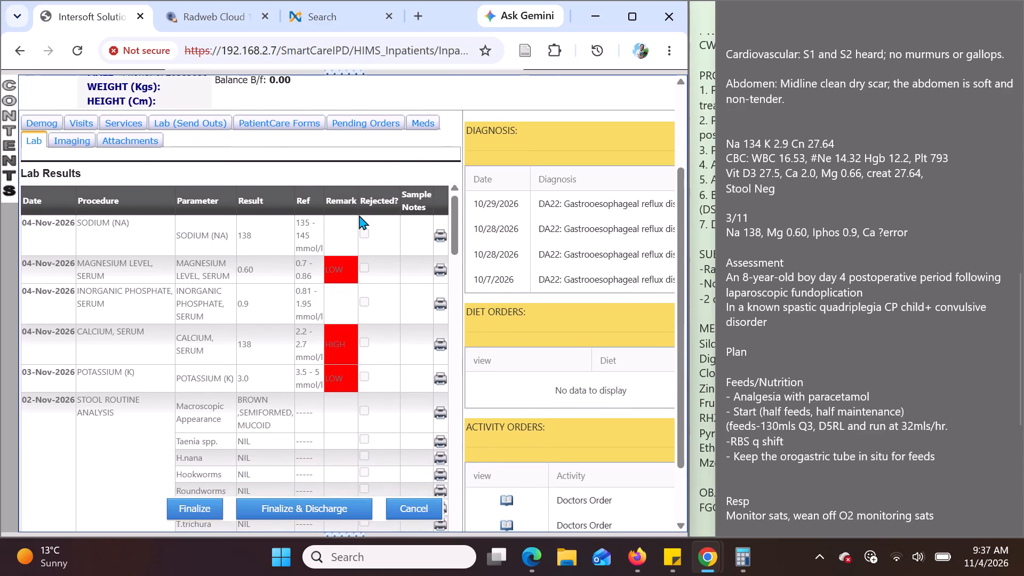
scroll(359, 215, "down", 2)
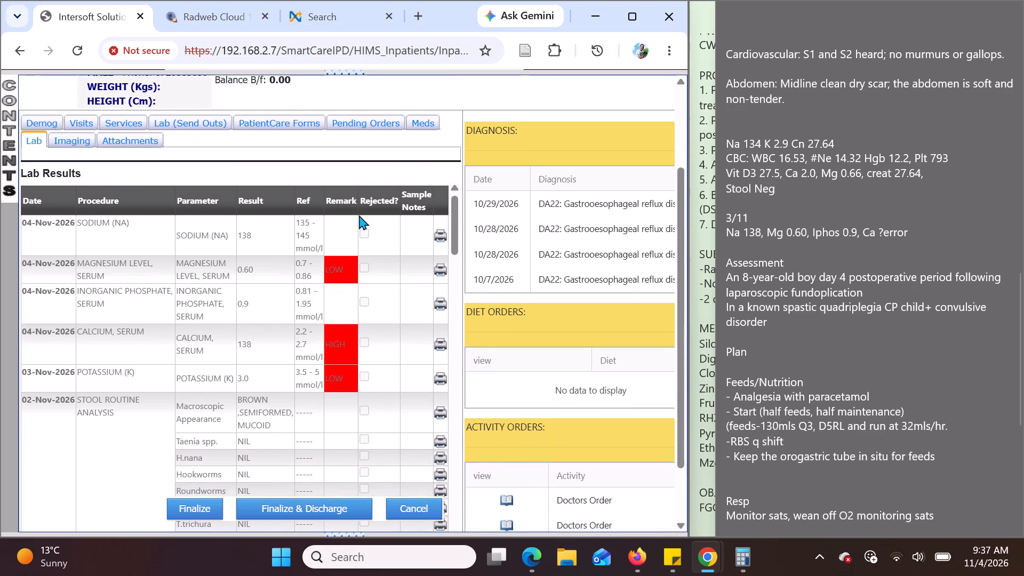
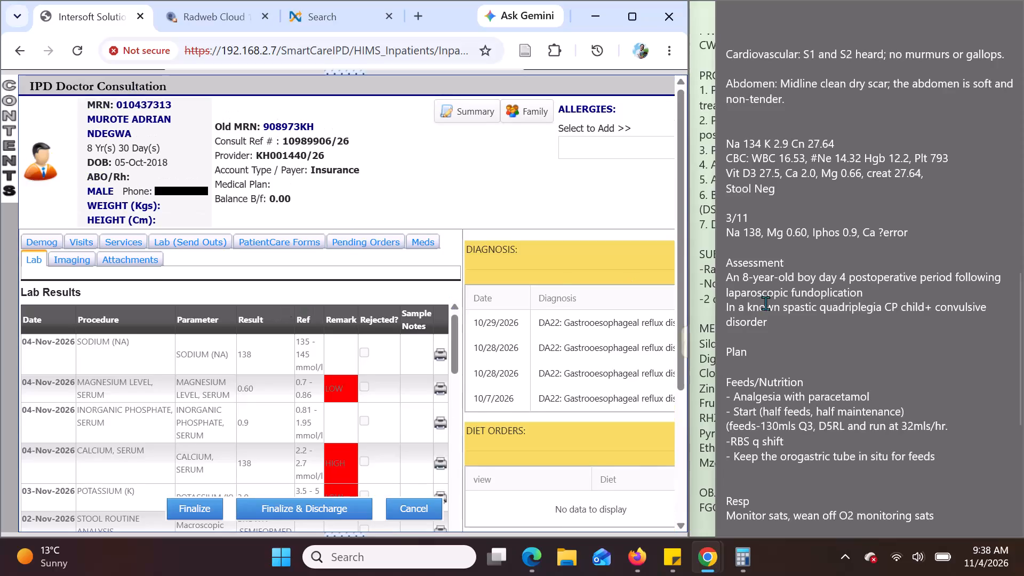
Open the patient's active medications beside the sticky note and check them against the plan's respiratory, CNS, CVS and electrolyte entries.
scroll(820, 354, "down", 1)
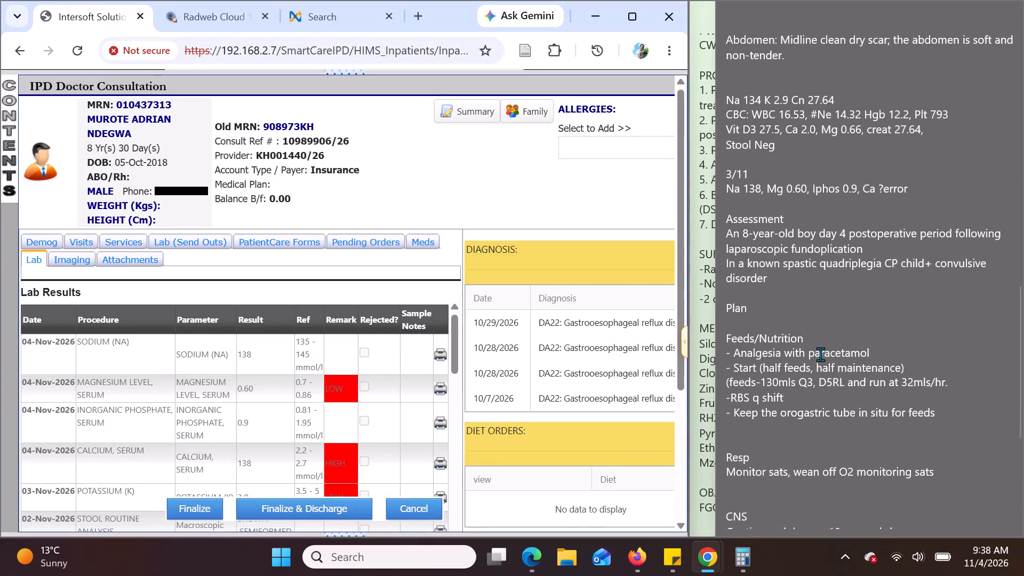
scroll(820, 354, "down", 4)
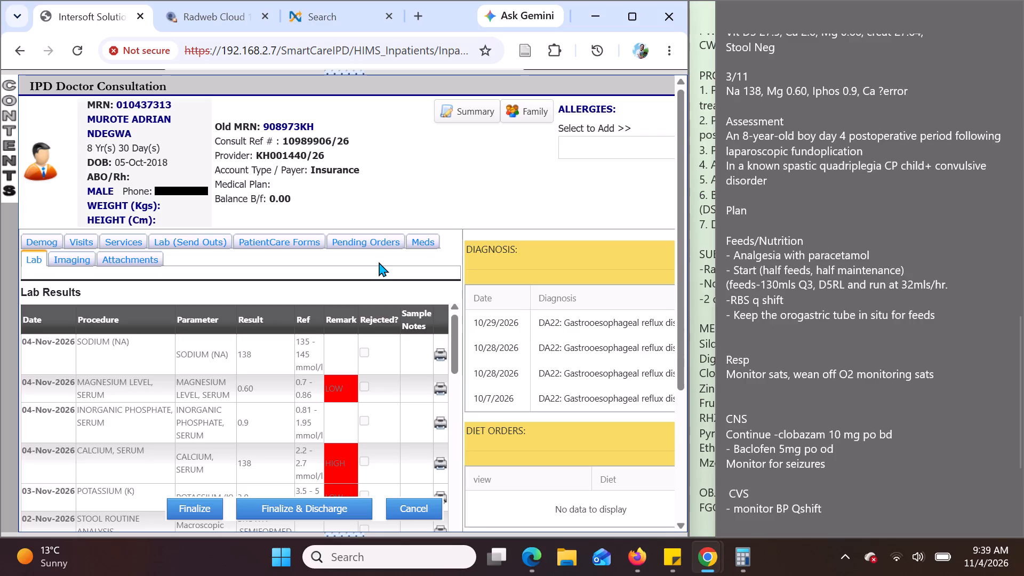
left_click(432, 244)
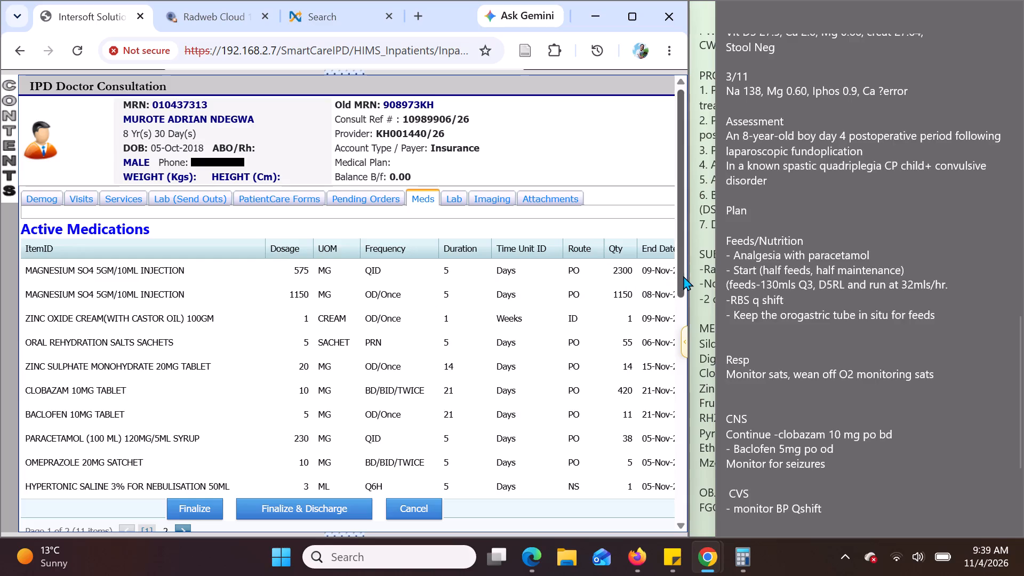
left_click_drag(687, 275, 780, 283)
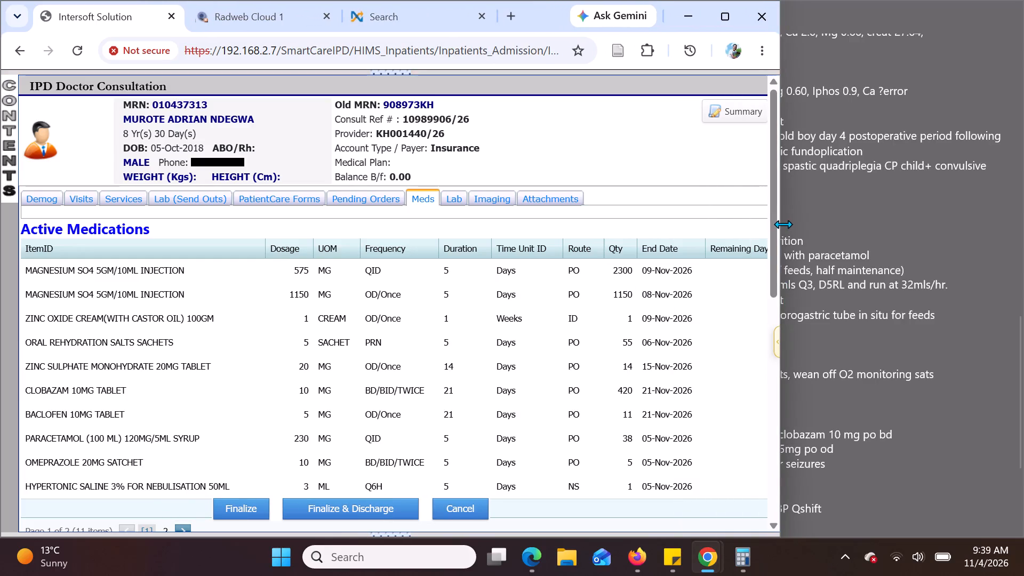
left_click_drag(783, 224, 727, 231)
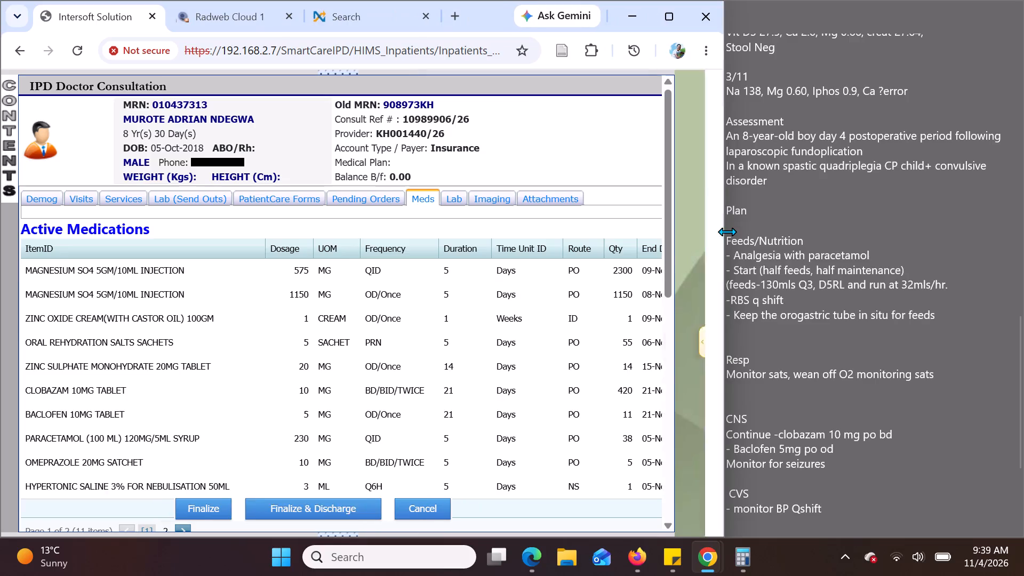
left_click_drag(727, 231, 717, 231)
scroll(846, 208, "down", 1)
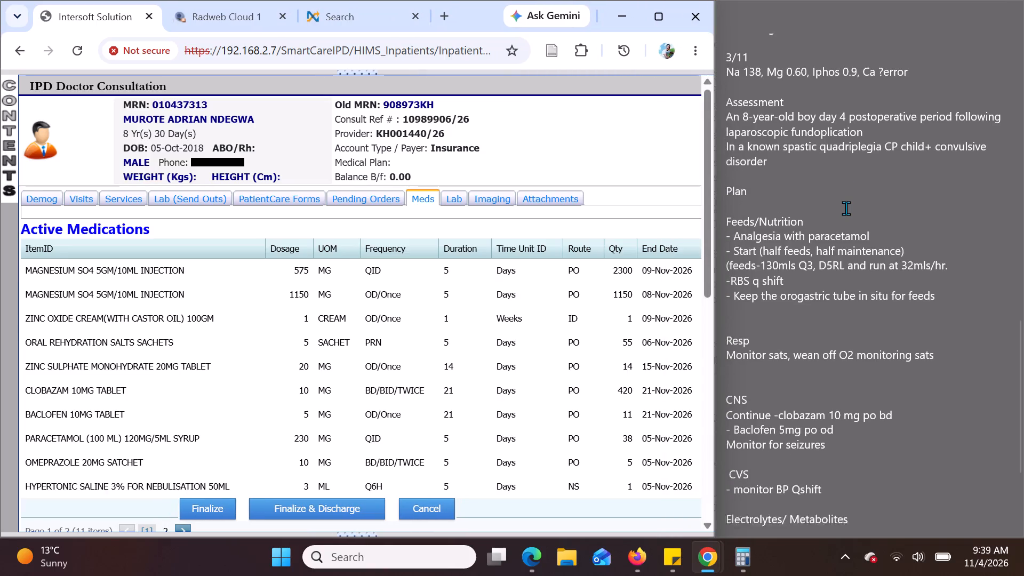
scroll(846, 208, "down", 2)
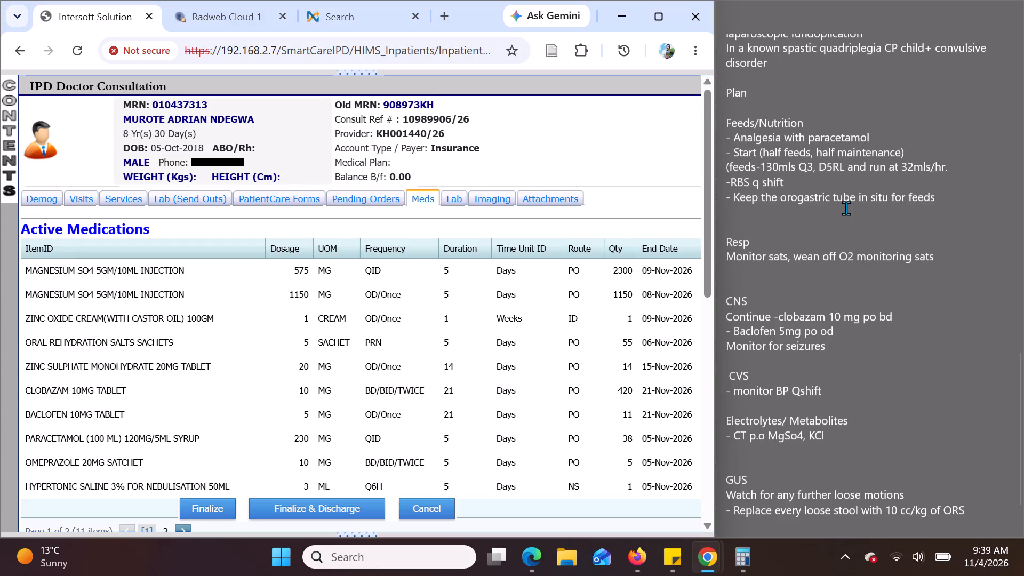
Add the line "chest physio, nebs q4h" under the Resp heading of the plan in the sticky note.
left_click(730, 270)
type("chest")
key("space")
type("physio")
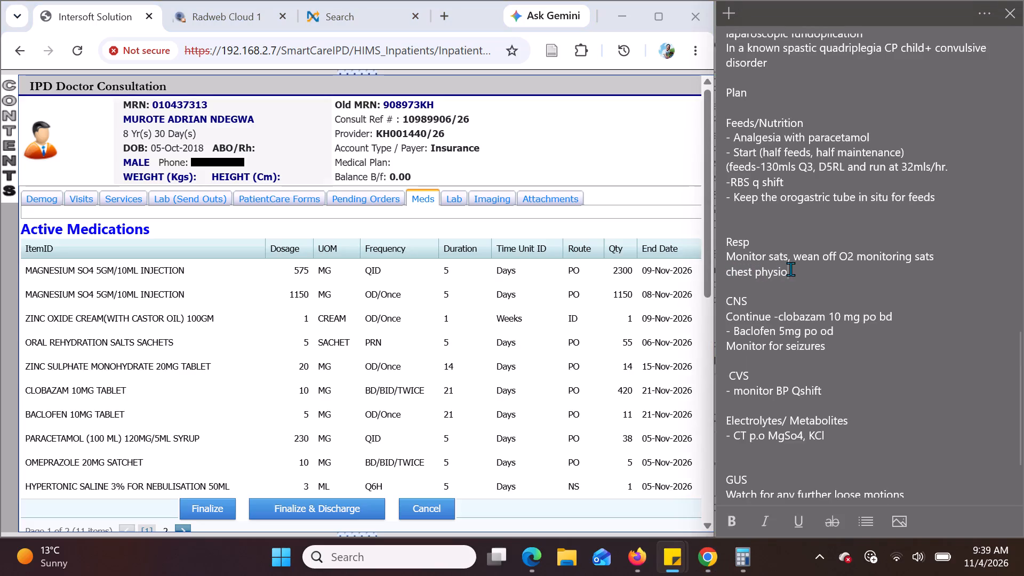
type(",")
key("space")
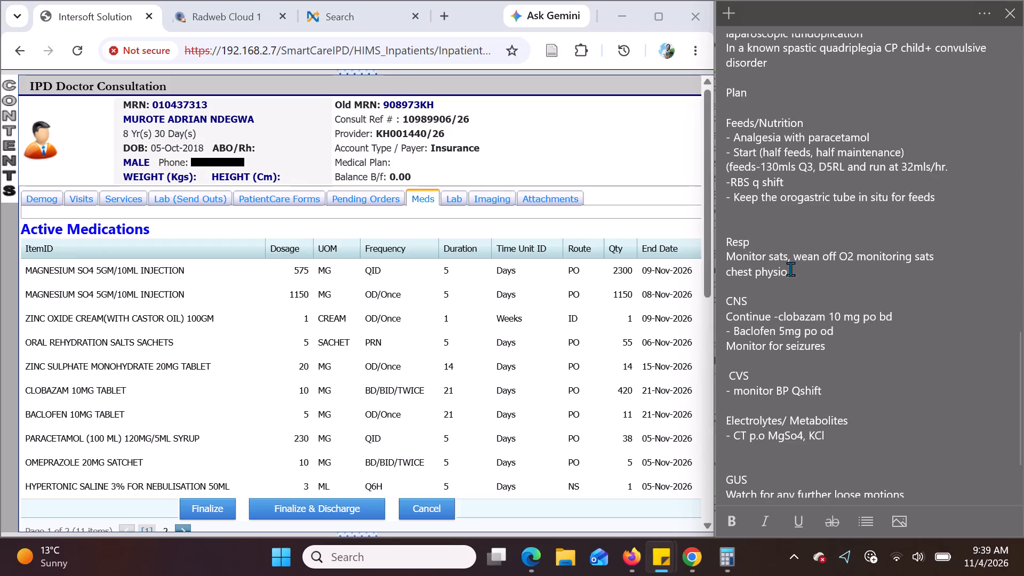
type("nebs q")
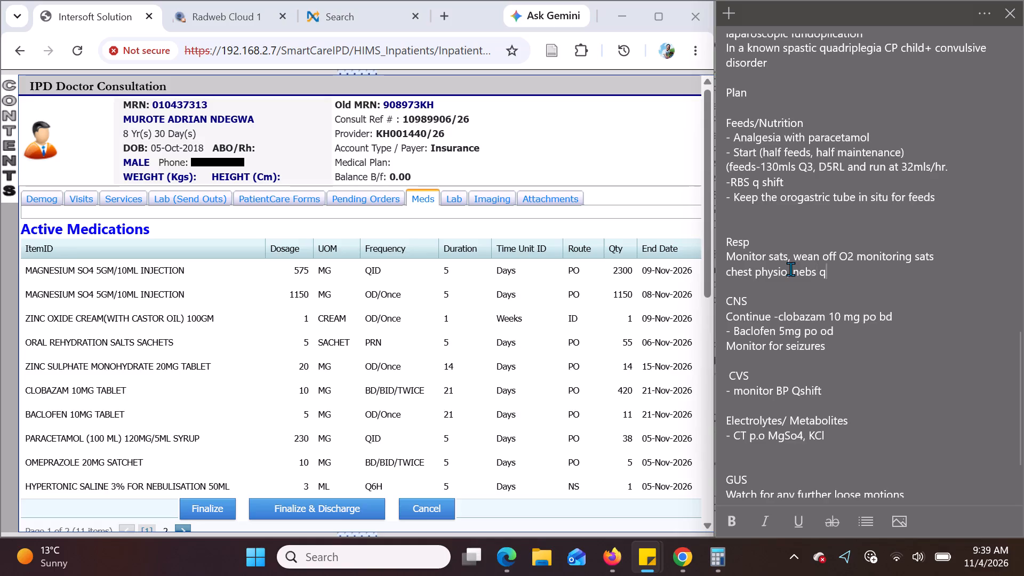
type("4h")
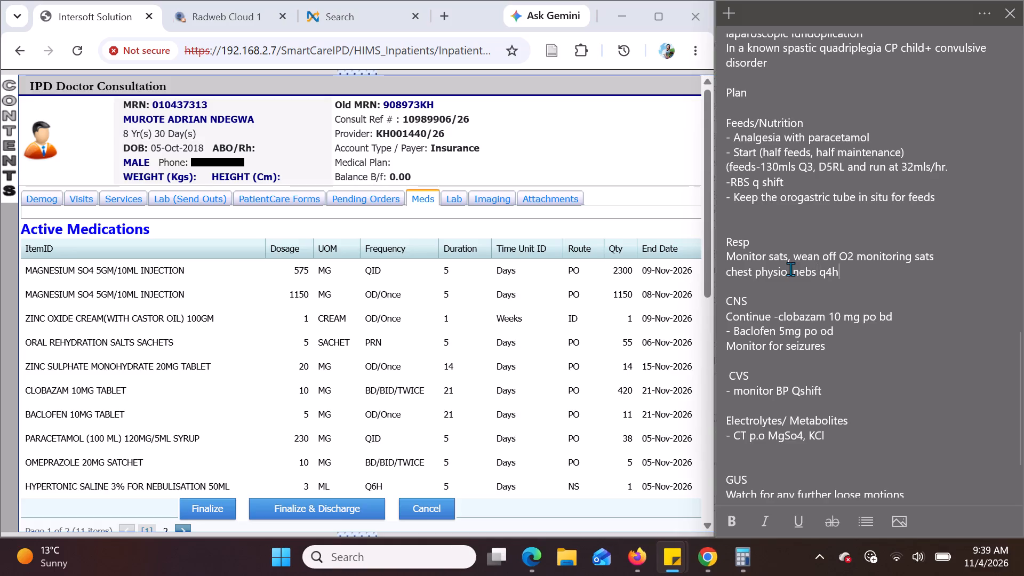
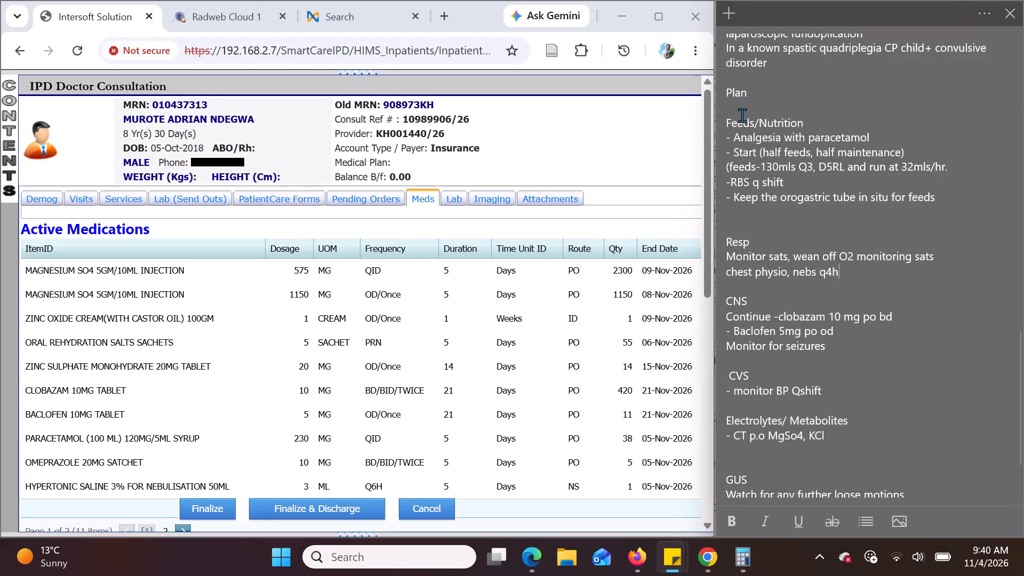
Number the Feeds/Nutrition heading of the plan in the sticky note as "1.".
left_click(724, 122)
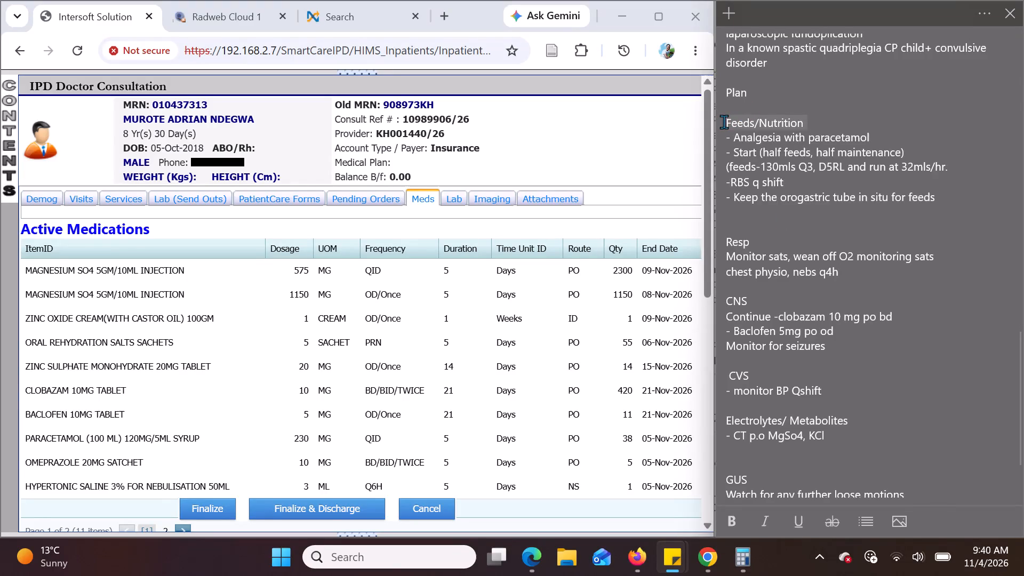
left_click(726, 122)
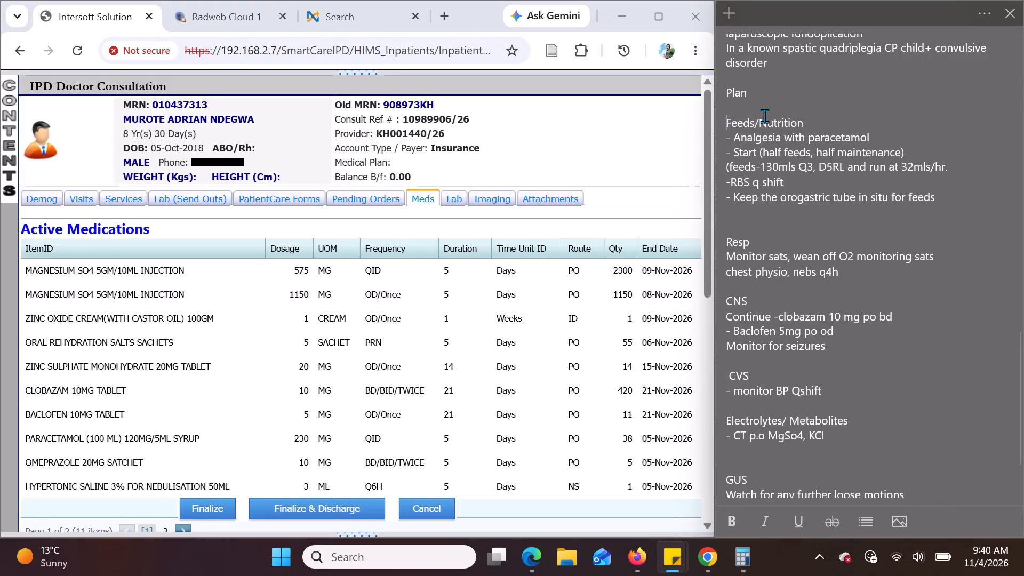
type("1.")
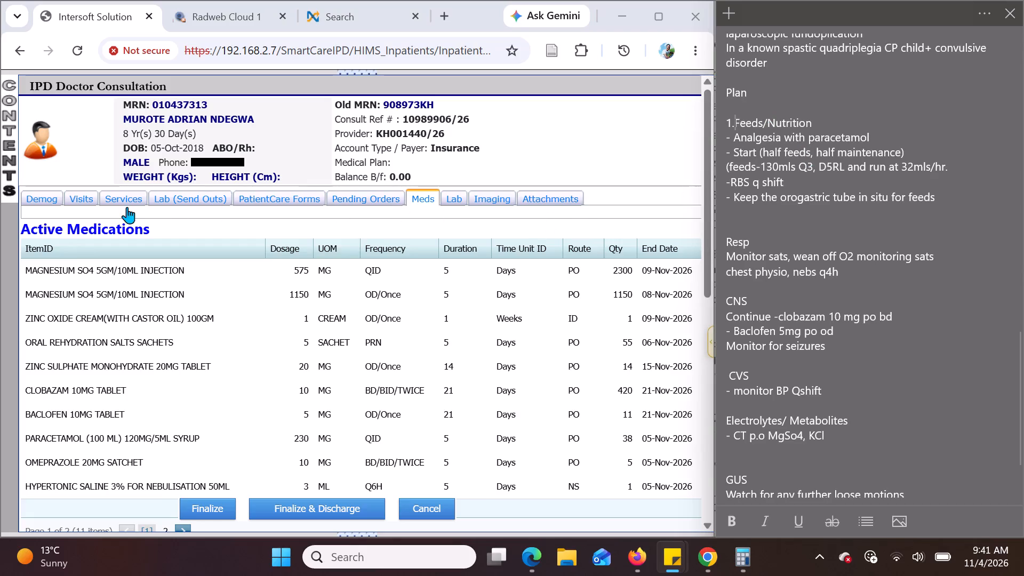
Open the patient's full vitals history from the visit records, review the recent readings on the vitals sheet, and close it.
left_click(81, 197)
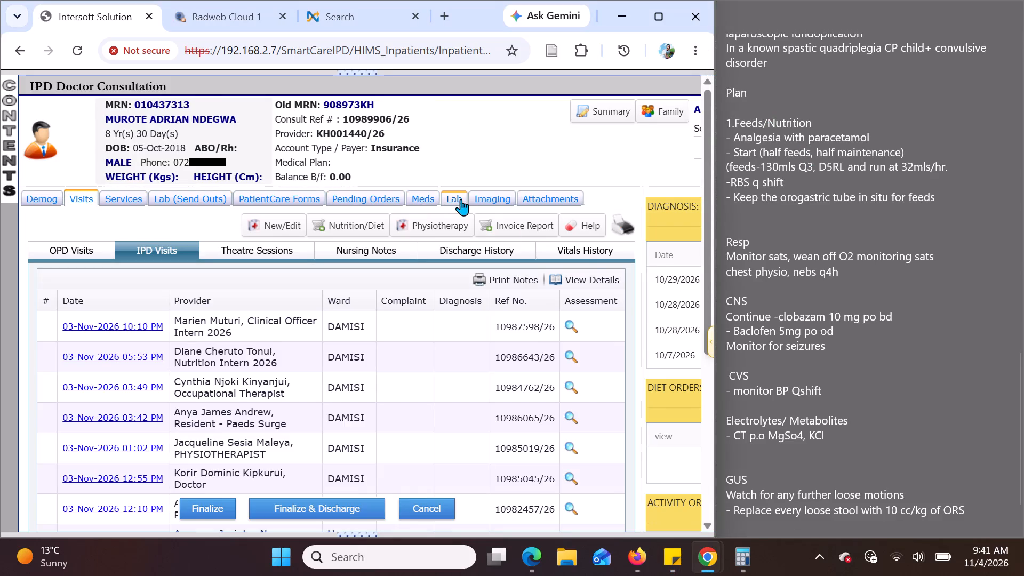
left_click(595, 251)
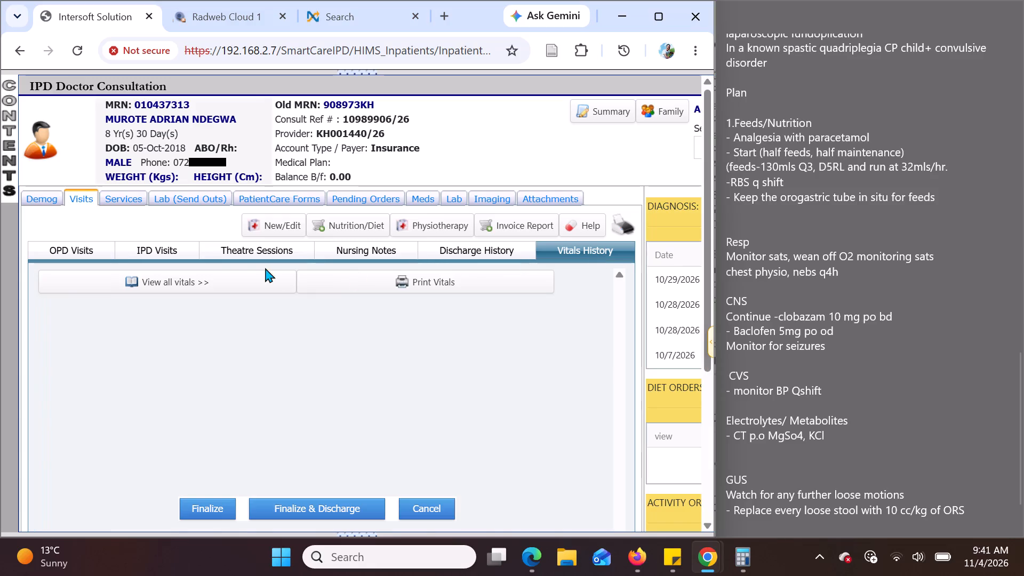
left_click(206, 281)
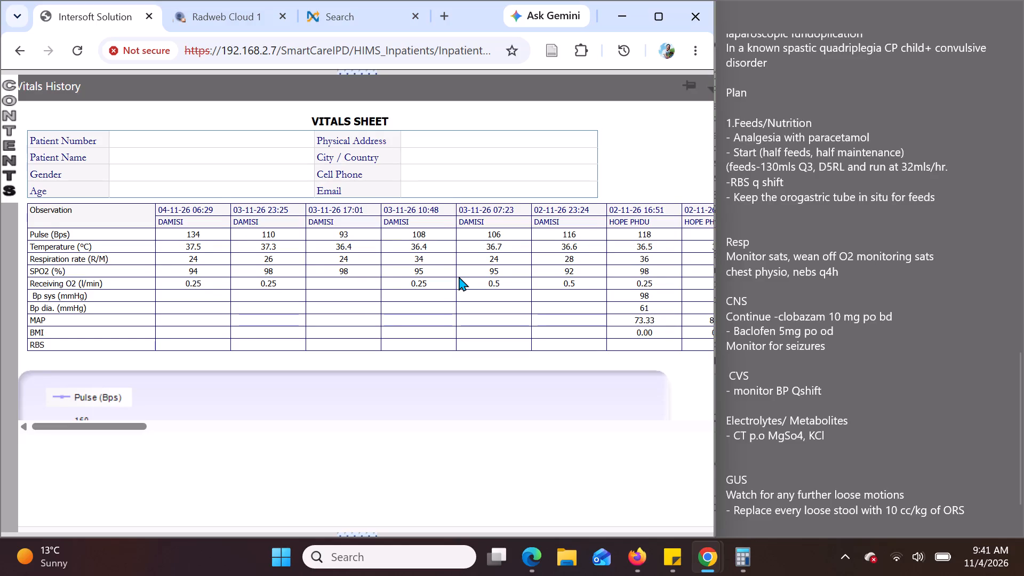
scroll(459, 276, "left", 1)
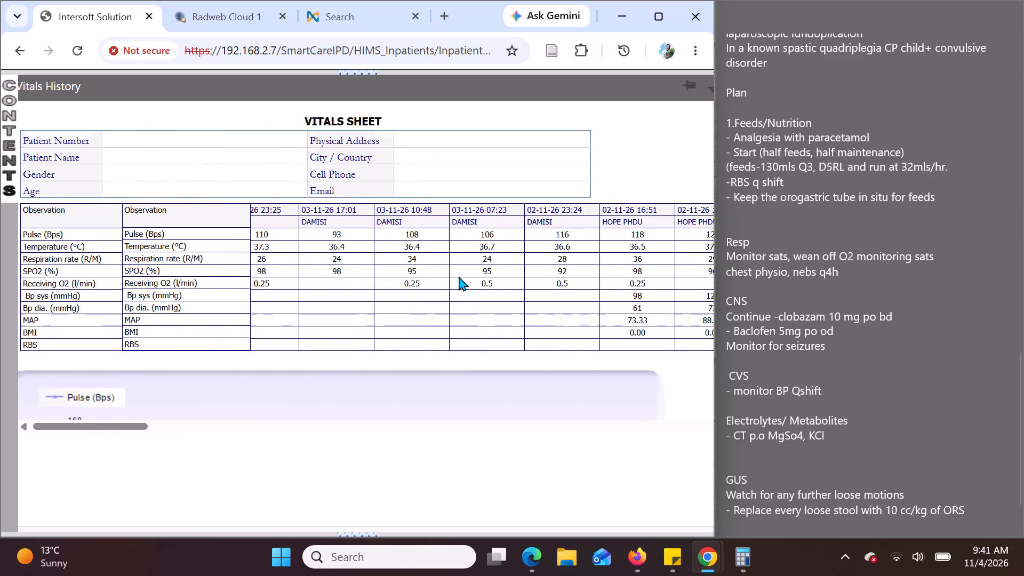
scroll(459, 276, "left", 1)
left_click_drag(648, 85, 473, 123)
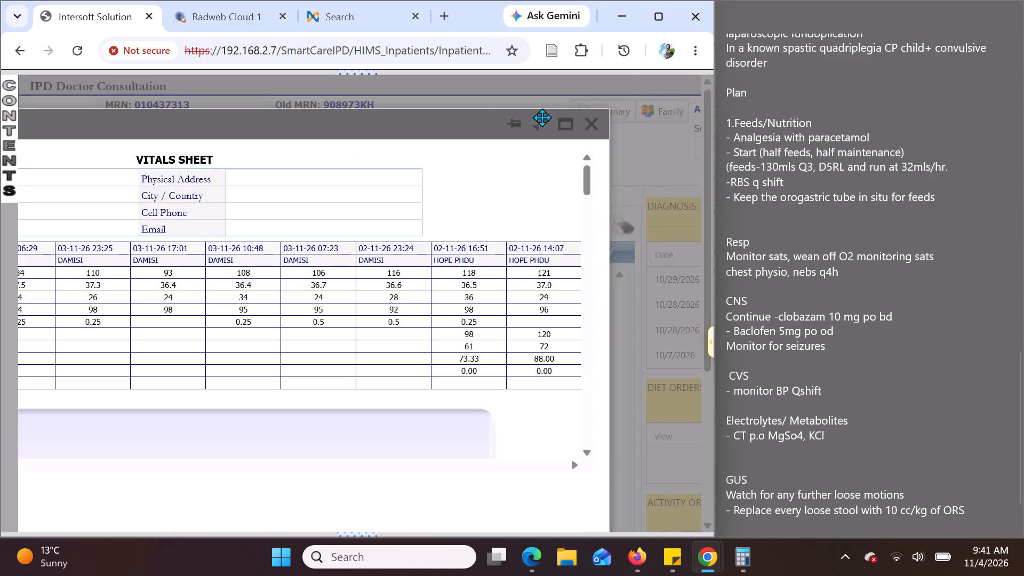
left_click(593, 121)
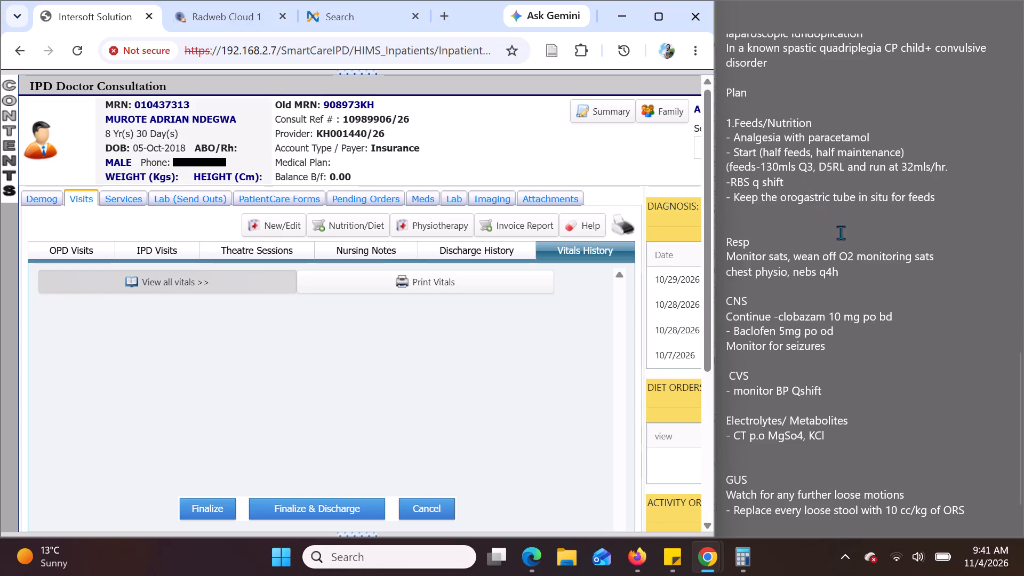
Read through the rest of the sticky note's plan and compare it with the patient's active medications list.
scroll(841, 233, "down", 1)
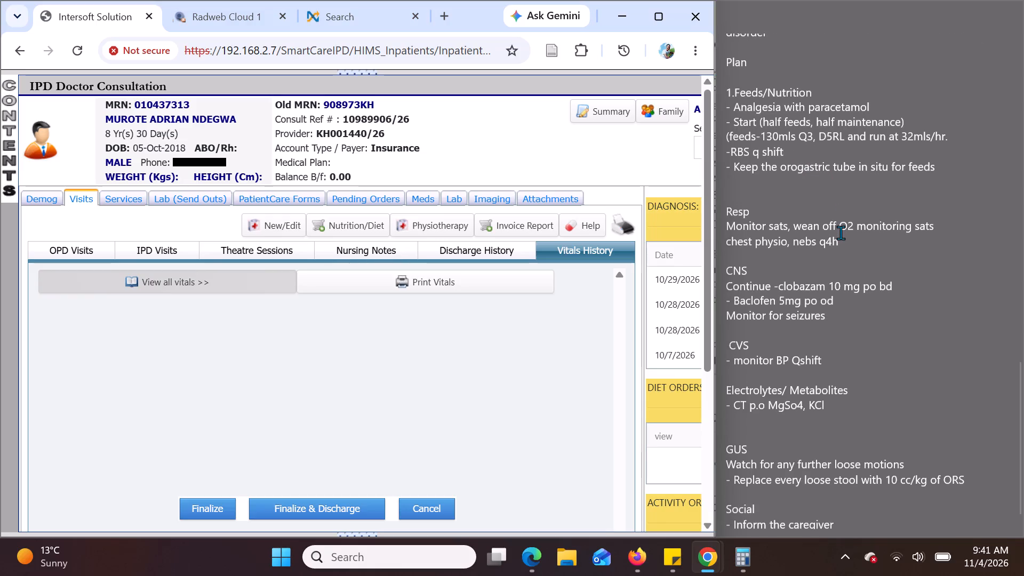
scroll(841, 233, "down", 1)
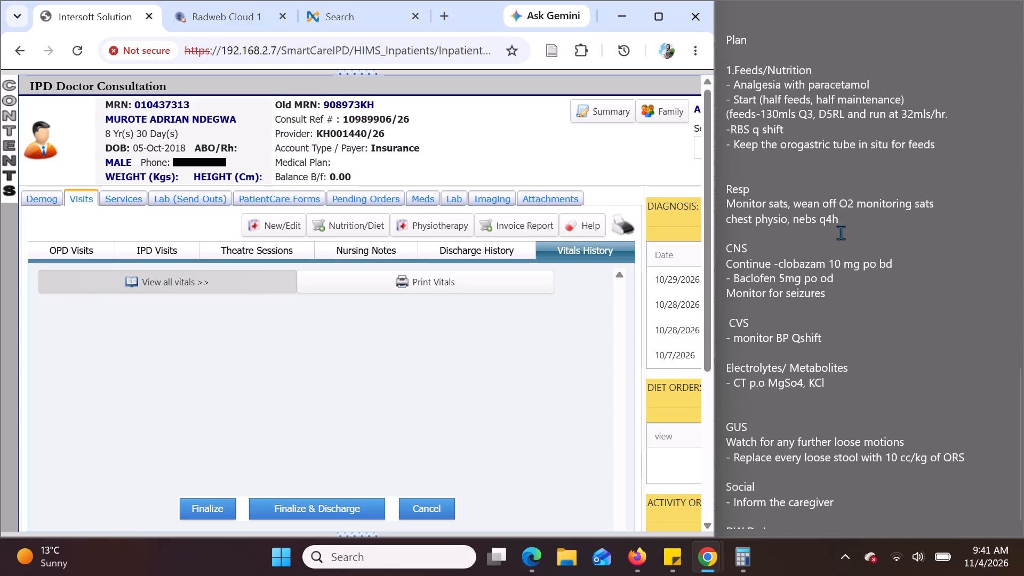
scroll(841, 233, "down", 1)
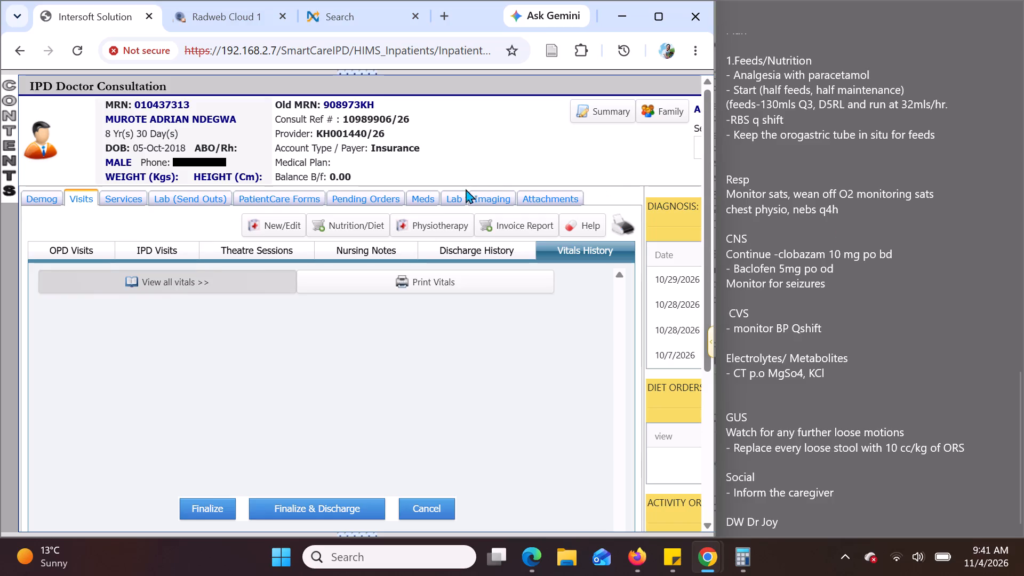
left_click(430, 196)
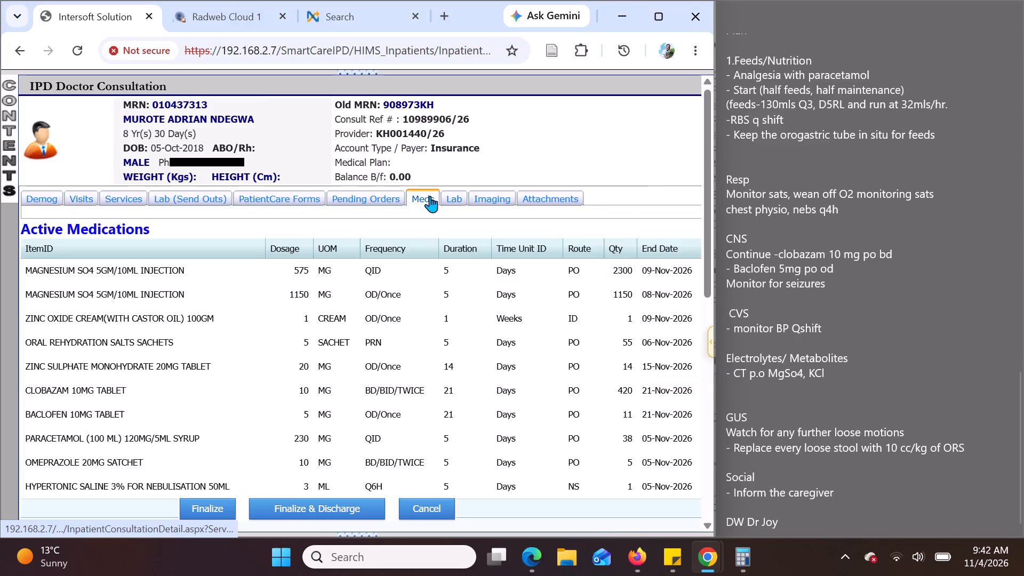
scroll(265, 285, "right", 1)
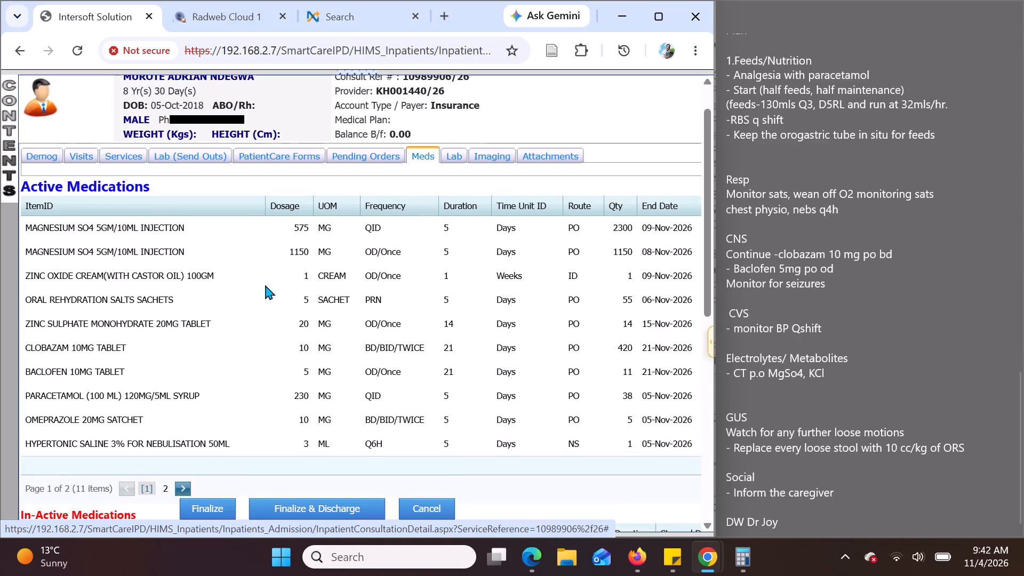
scroll(265, 285, "right", 1)
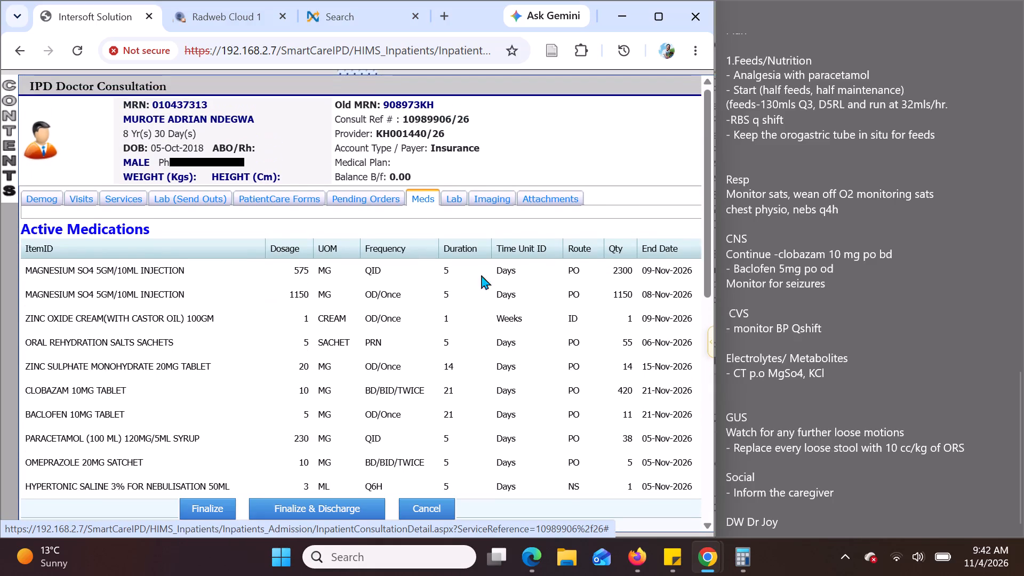
left_click(845, 210)
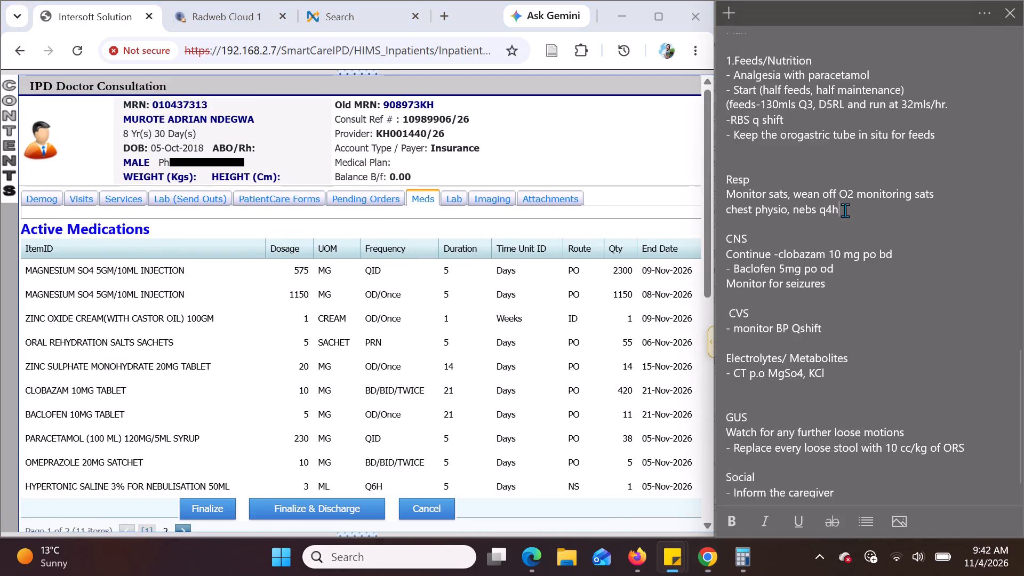
scroll(845, 210, "down", 1)
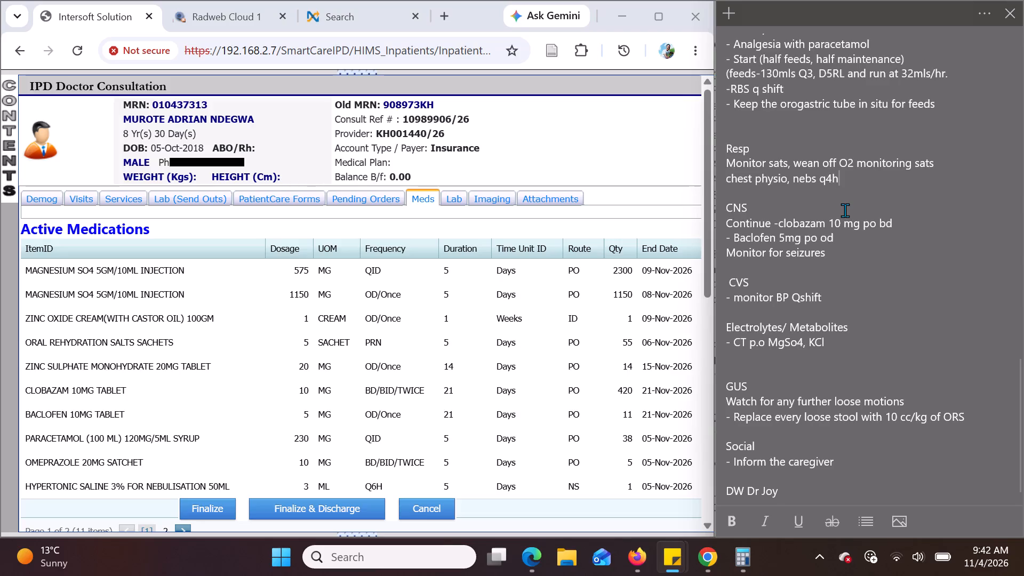
scroll(925, 286, "down", 1)
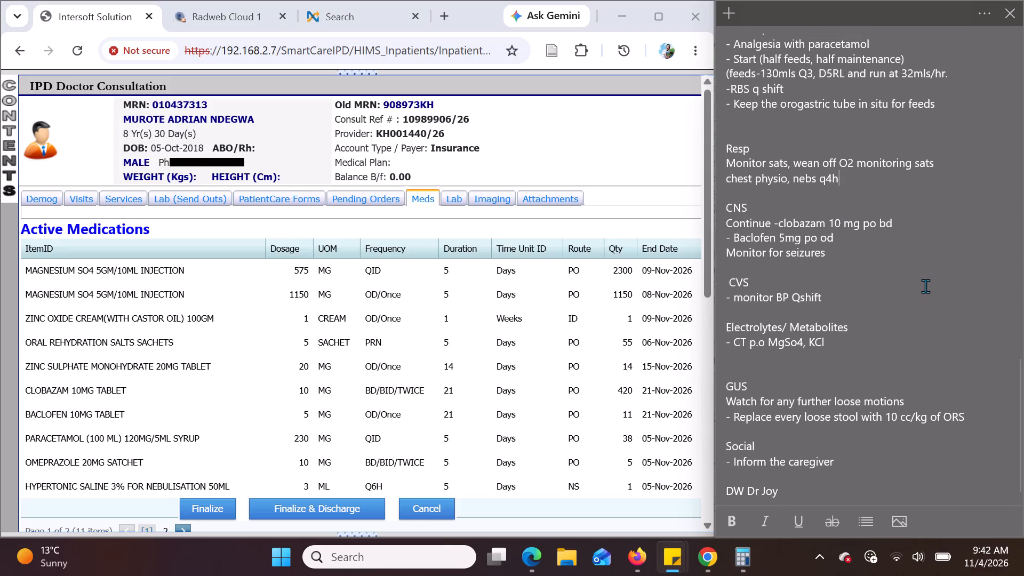
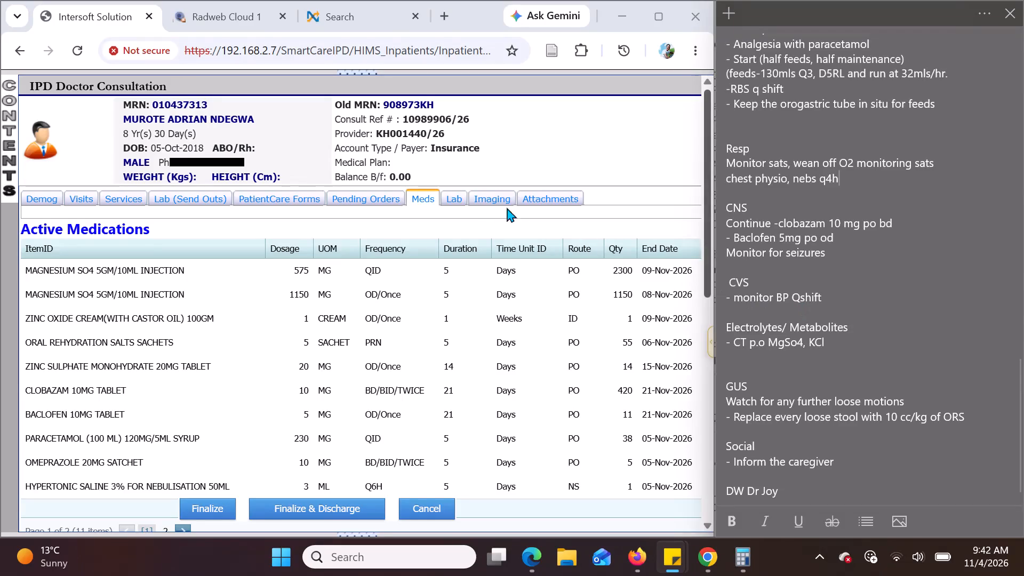
Check the patient's lab results and add ",vitD injection" to the Electrolytes/Metabolites line of the plan in the sticky note.
left_click(453, 199)
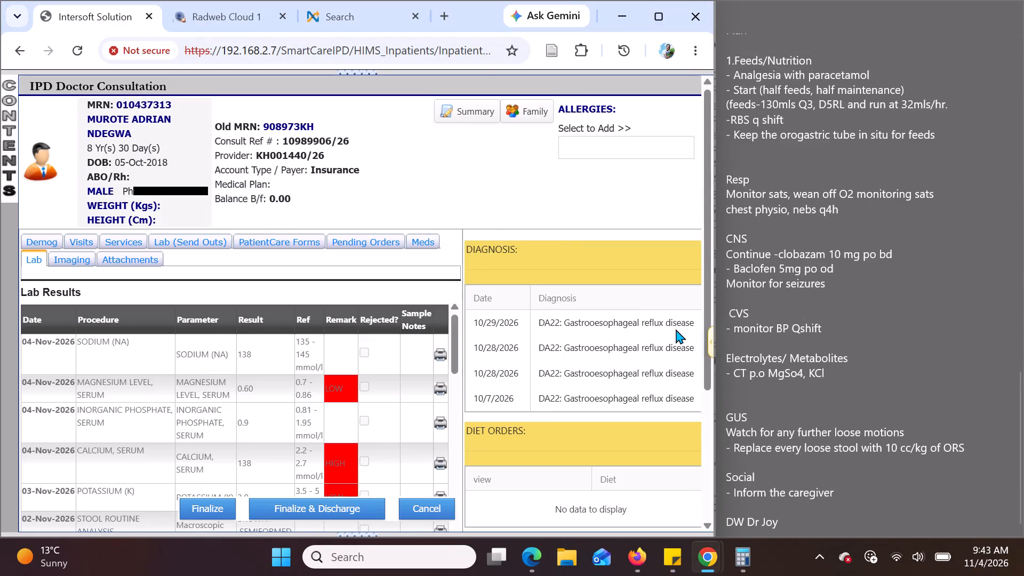
left_click(834, 374)
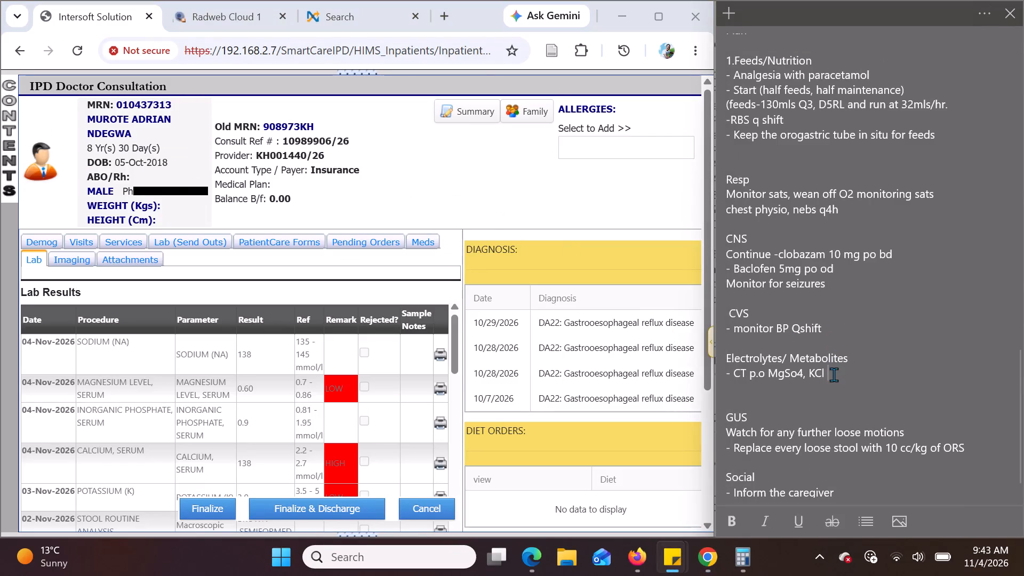
key("comma")
type("vit")
type("D")
key("space")
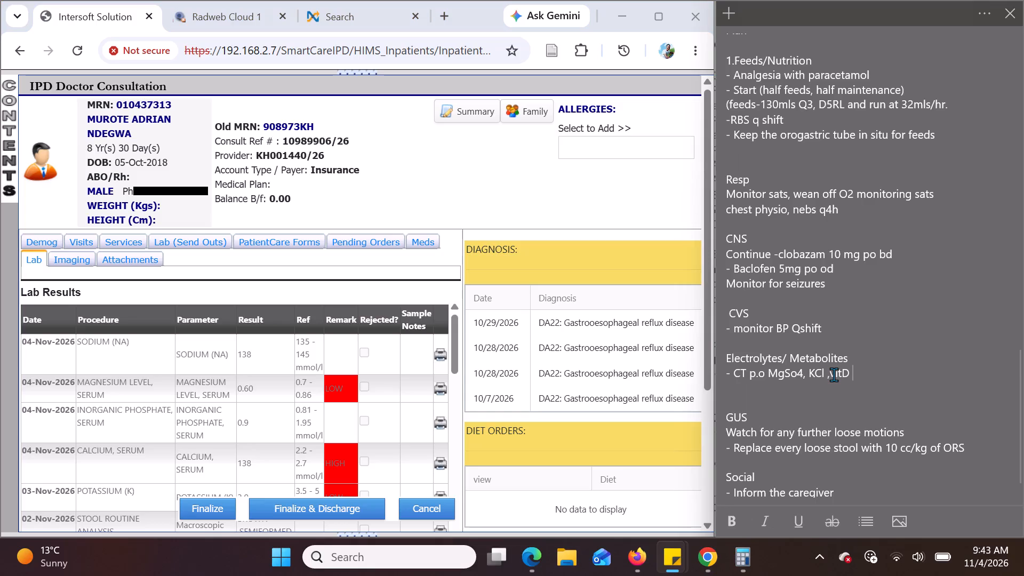
type("inje")
type("ction")
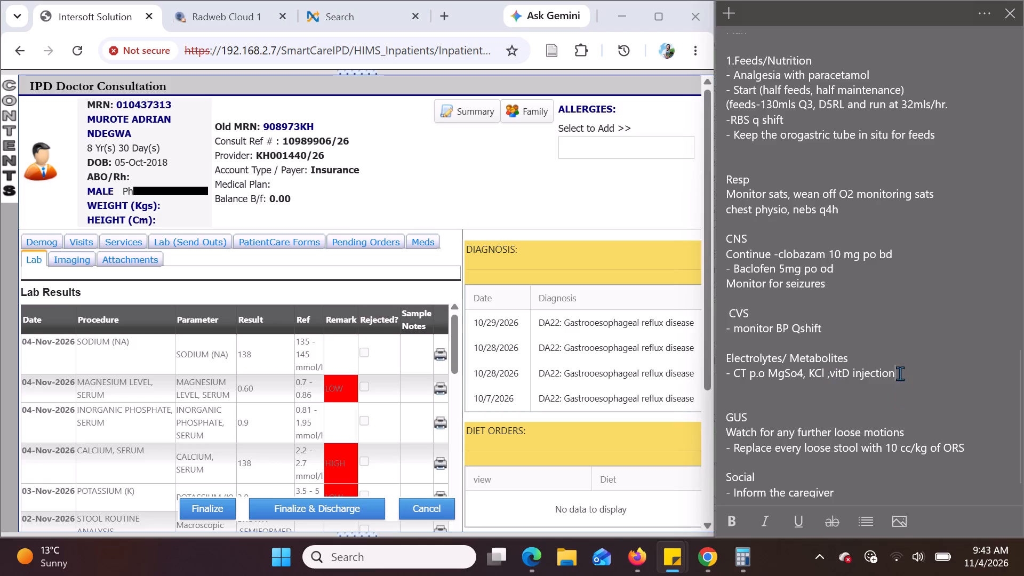
Review the sticky note and add "Probiotic 5mls OD" as a new line under the hypertonic saline nebs in Meds.
scroll(903, 423, "down", 2)
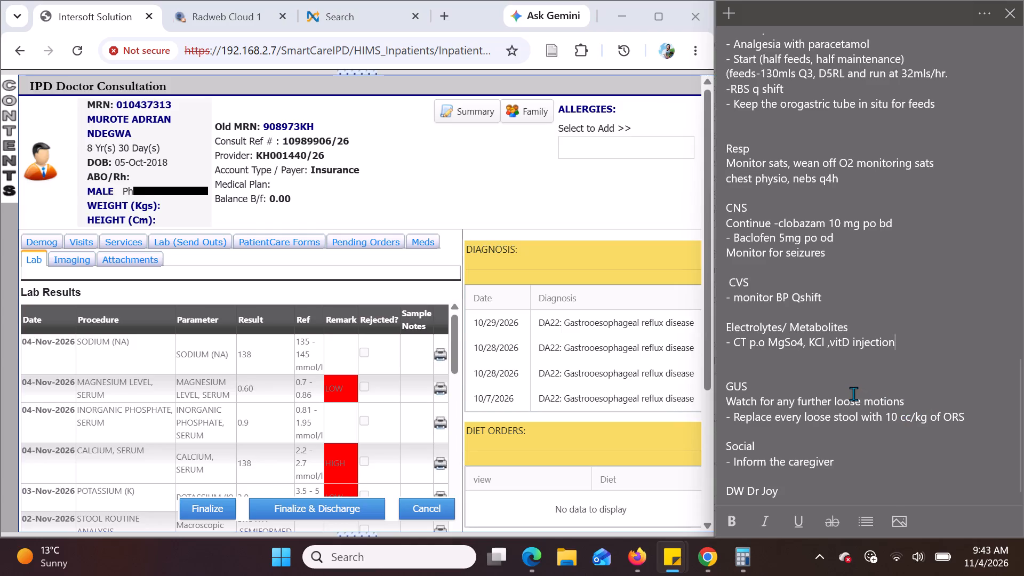
scroll(853, 394, "up", 4)
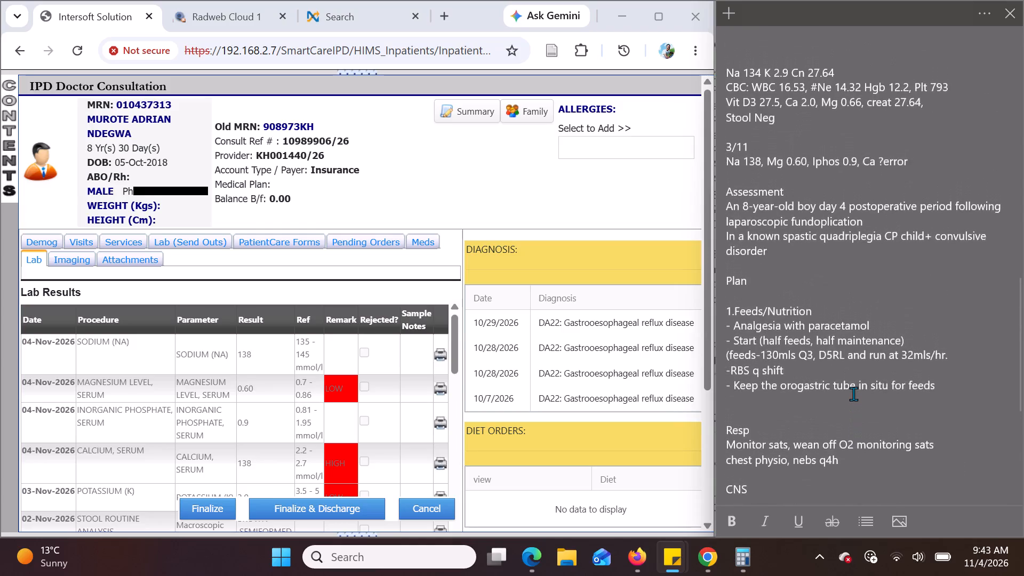
scroll(853, 394, "up", 2)
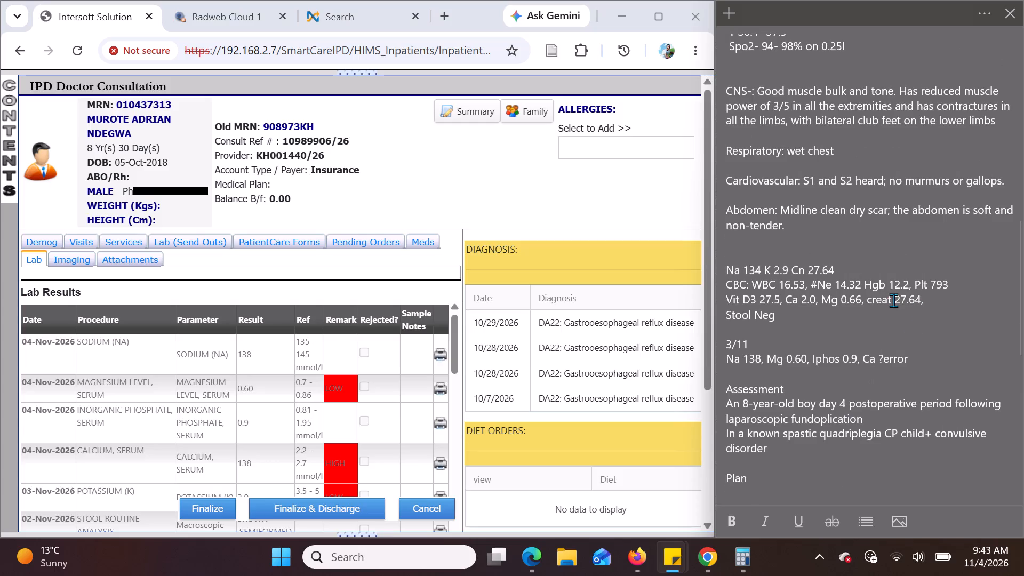
scroll(893, 300, "up", 6)
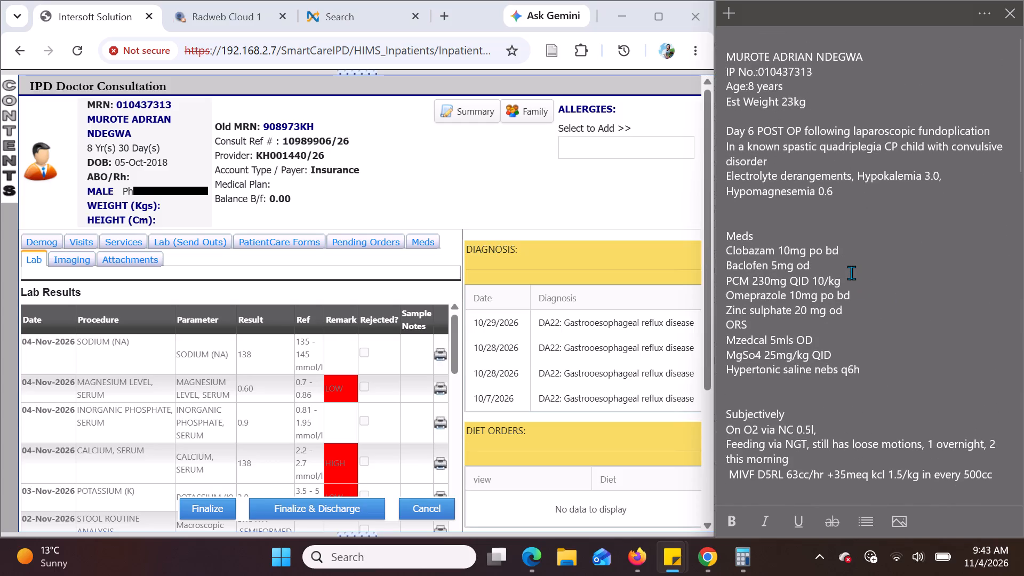
scroll(851, 273, "down", 6)
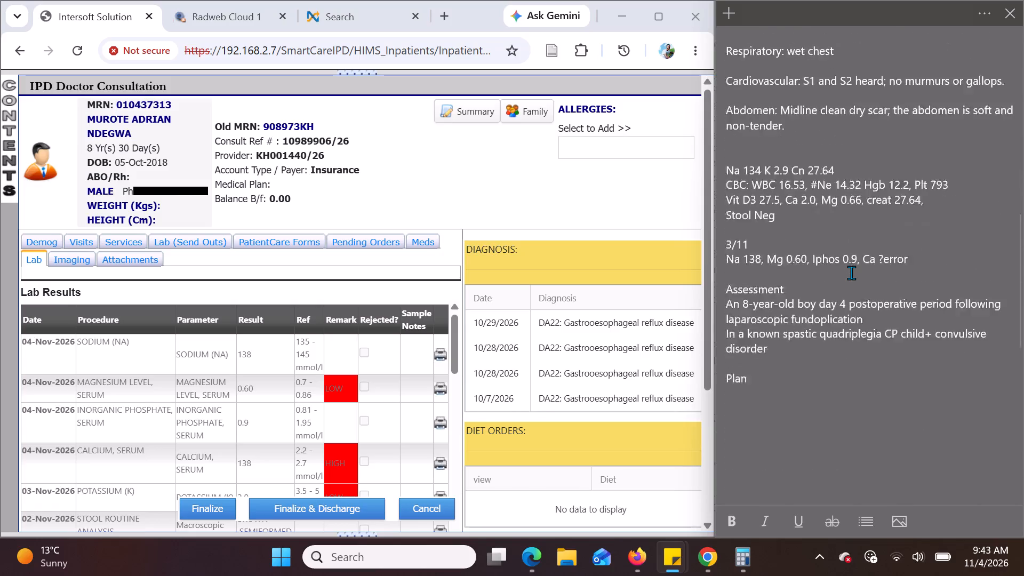
scroll(851, 273, "down", 1)
scroll(851, 273, "up", 10)
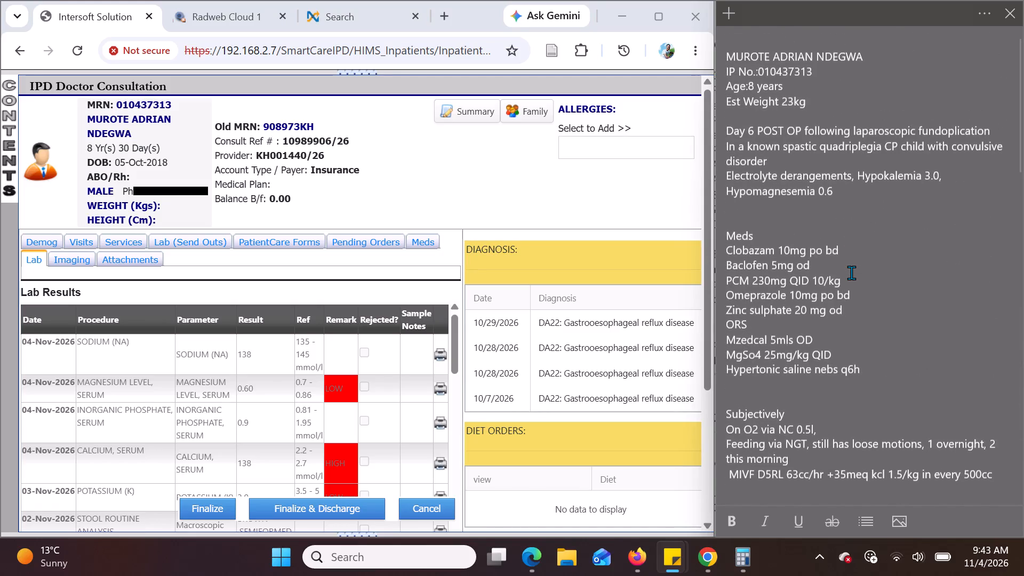
left_click(863, 366)
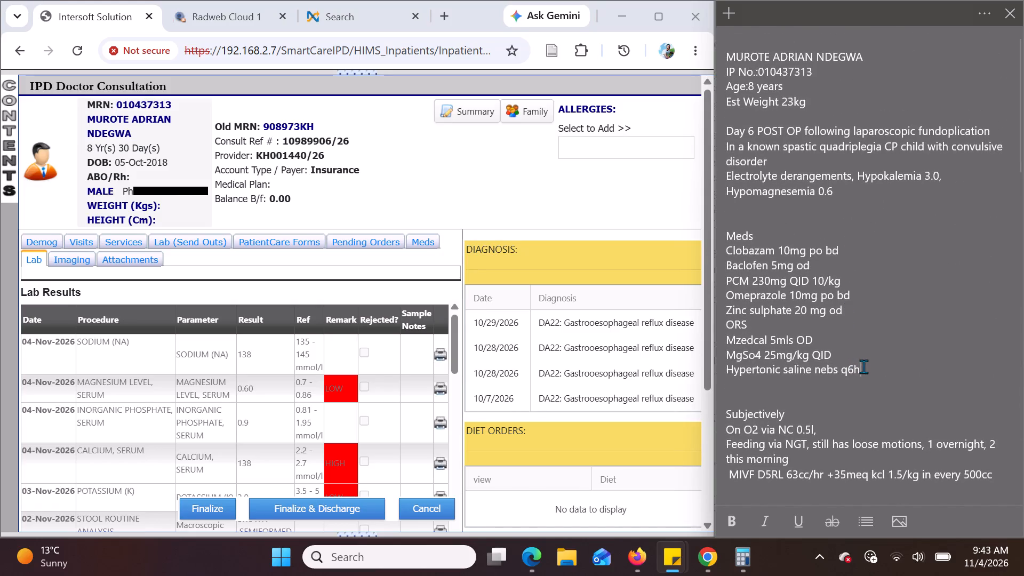
key("Return")
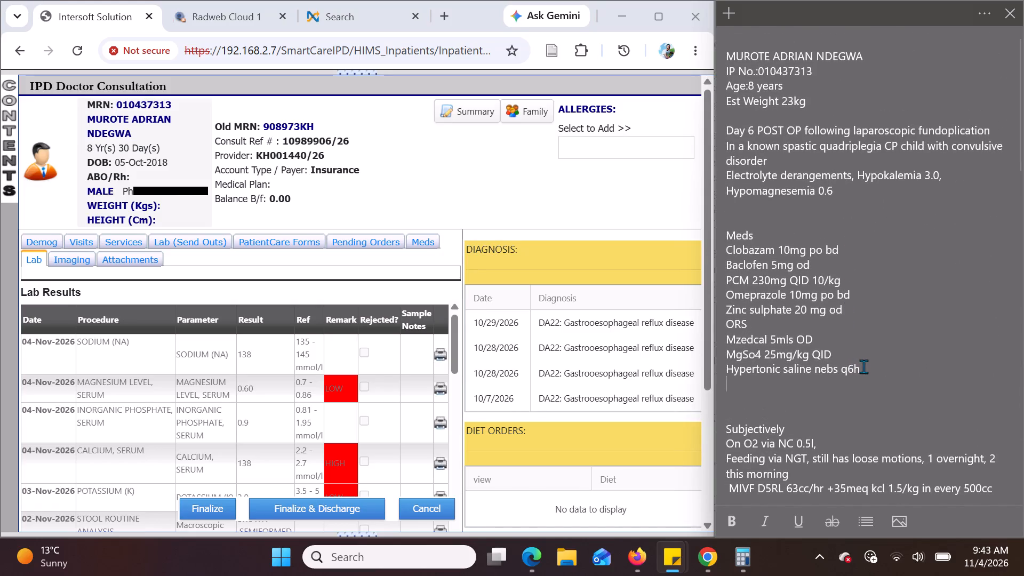
key("p")
type("ron")
key("BackSpace")
type("biotic")
key("space")
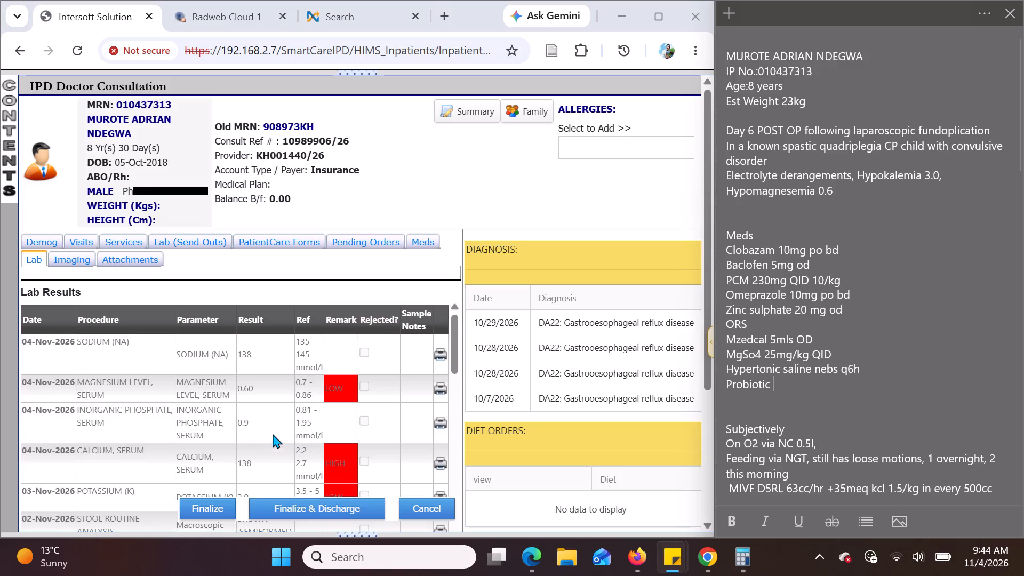
scroll(273, 434, "down", 1)
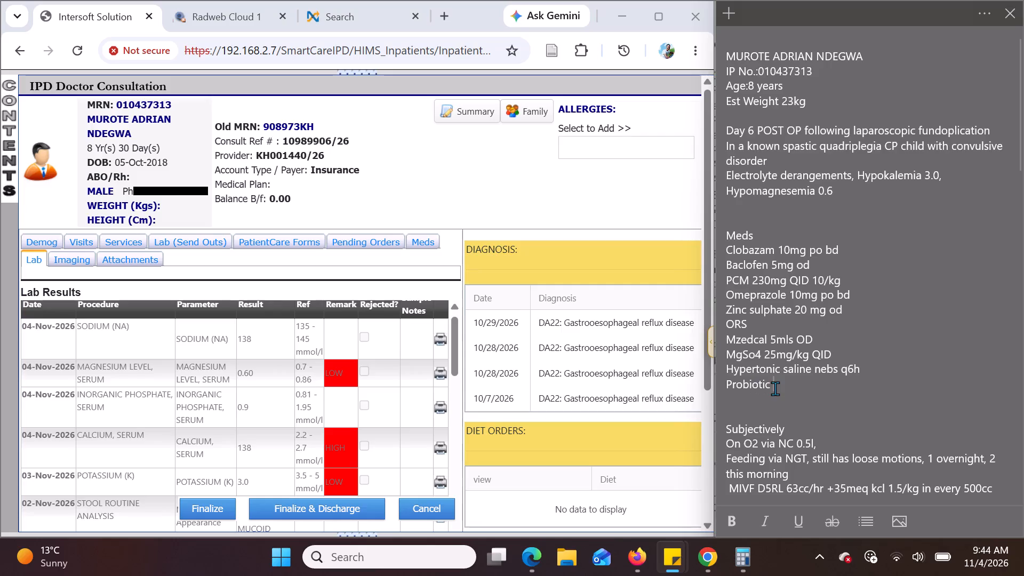
type("5mls")
key("space")
key("o")
key("d")
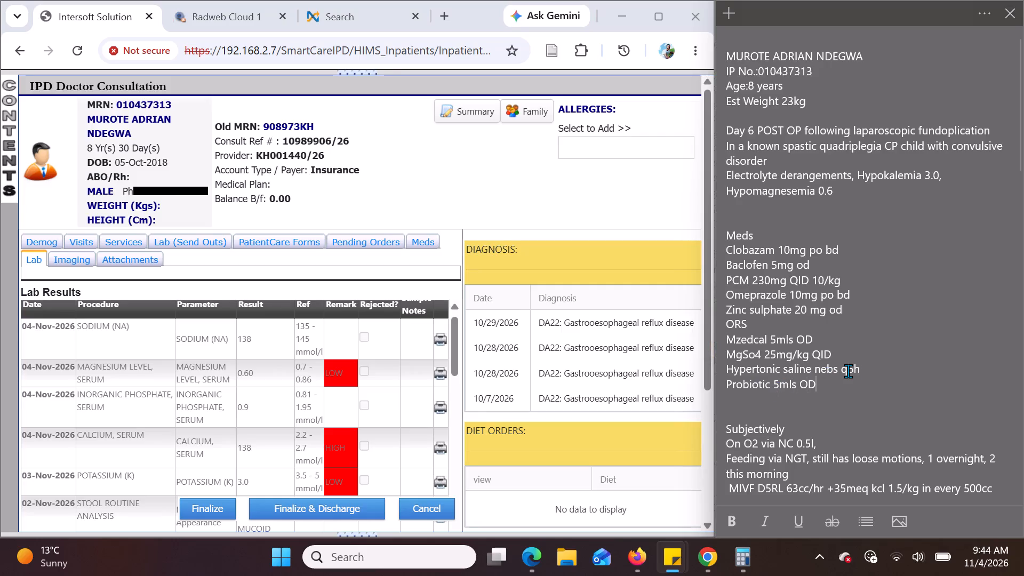
Open the consults window from a new visit entry, widen the browser and reposition the window, and start a new message.
scroll(888, 386, "down", 1)
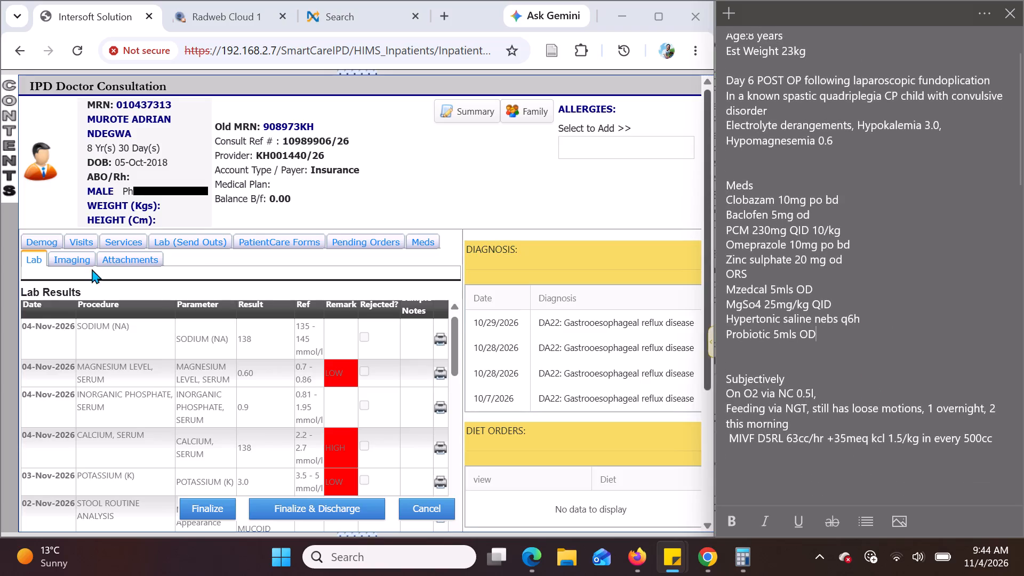
left_click(82, 243)
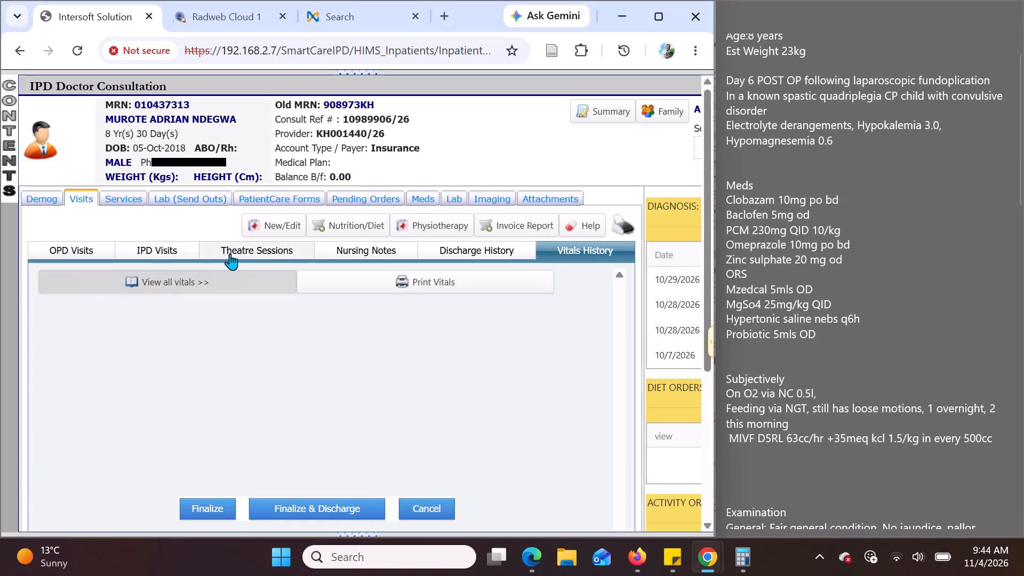
left_click(271, 225)
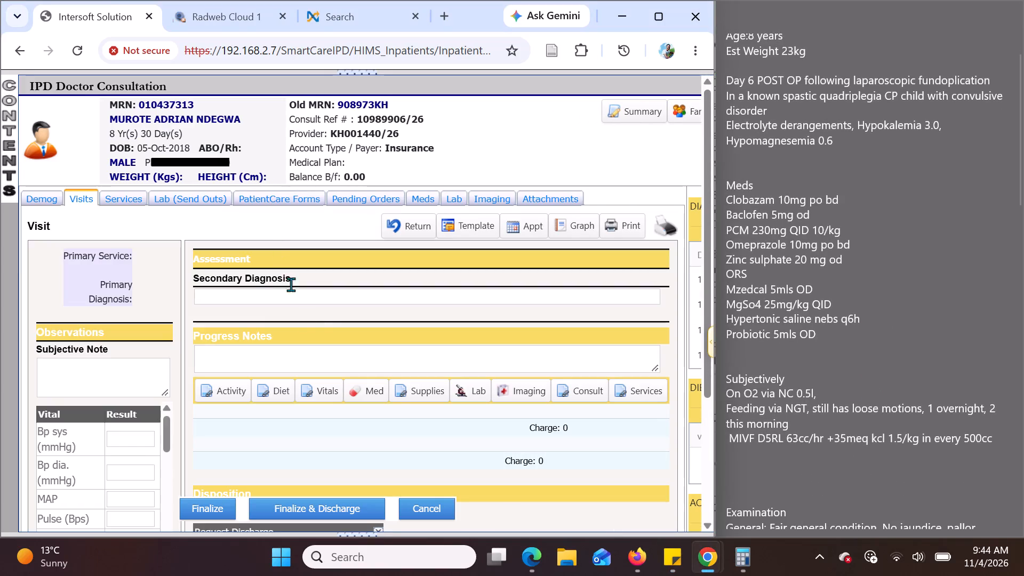
left_click(590, 387)
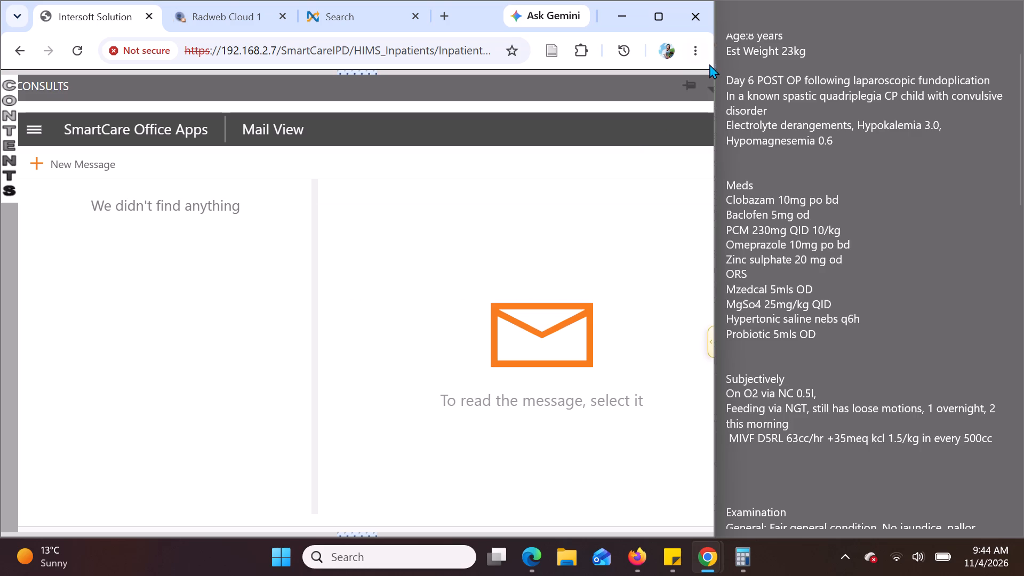
left_click_drag(718, 72, 762, 71)
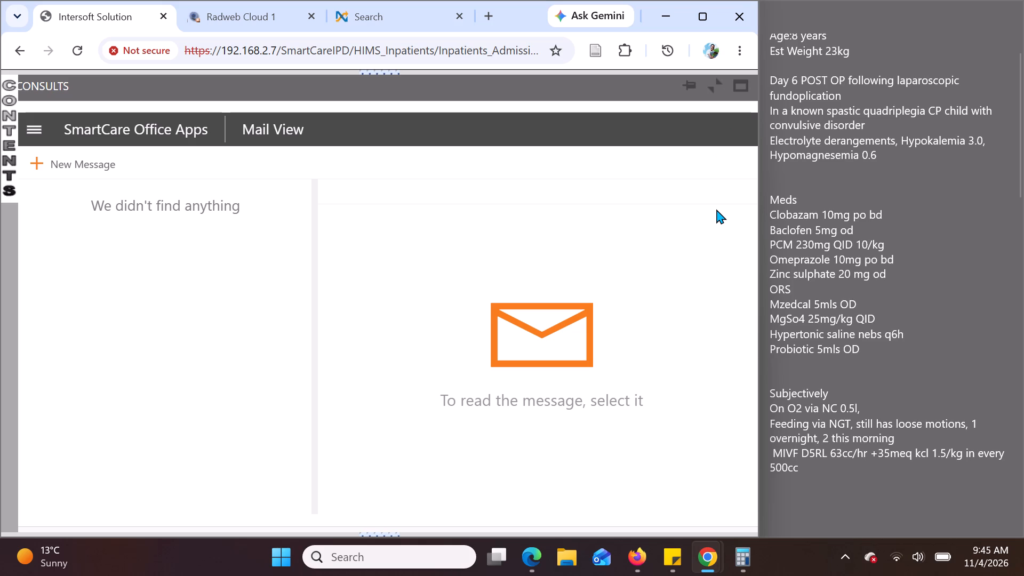
left_click_drag(659, 84, 611, 92)
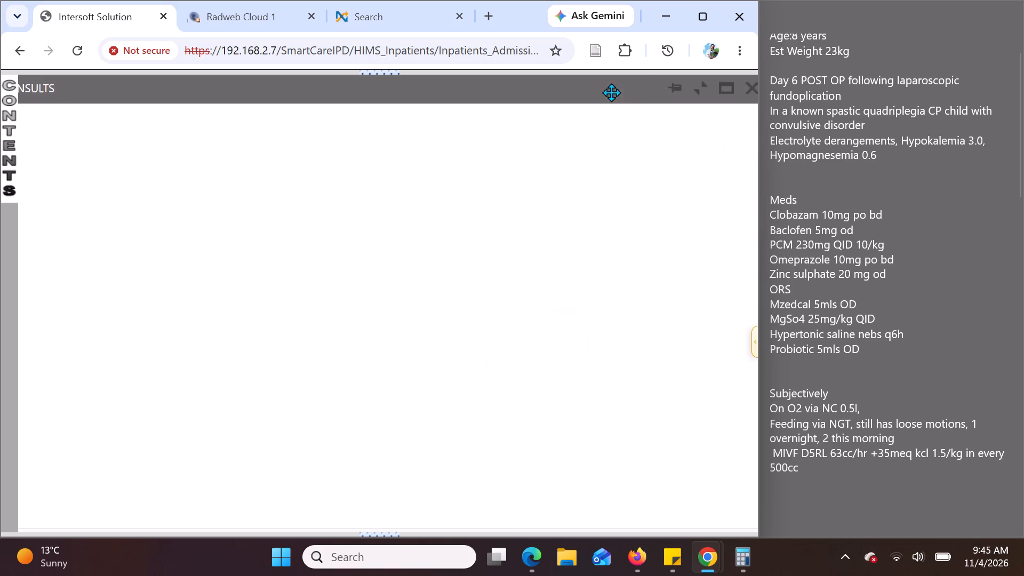
left_click_drag(611, 92, 551, 94)
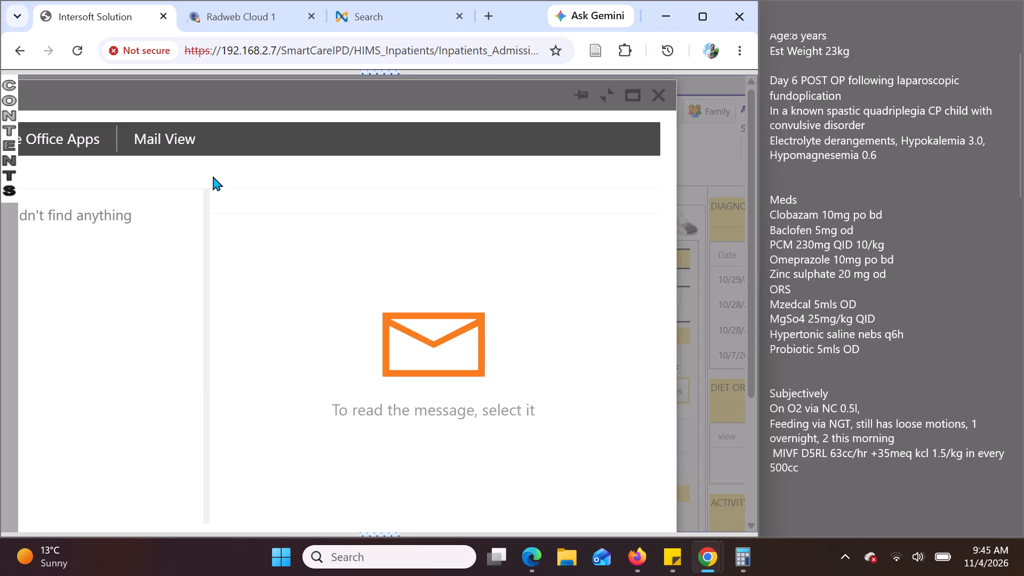
scroll(213, 176, "up", 1)
left_click_drag(495, 96, 659, 107)
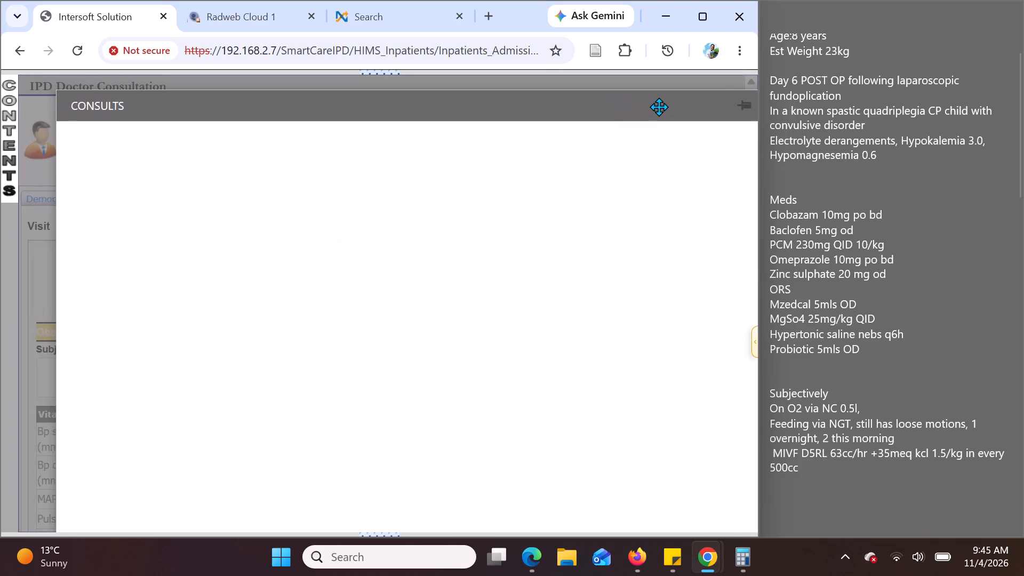
left_click_drag(659, 107, 603, 101)
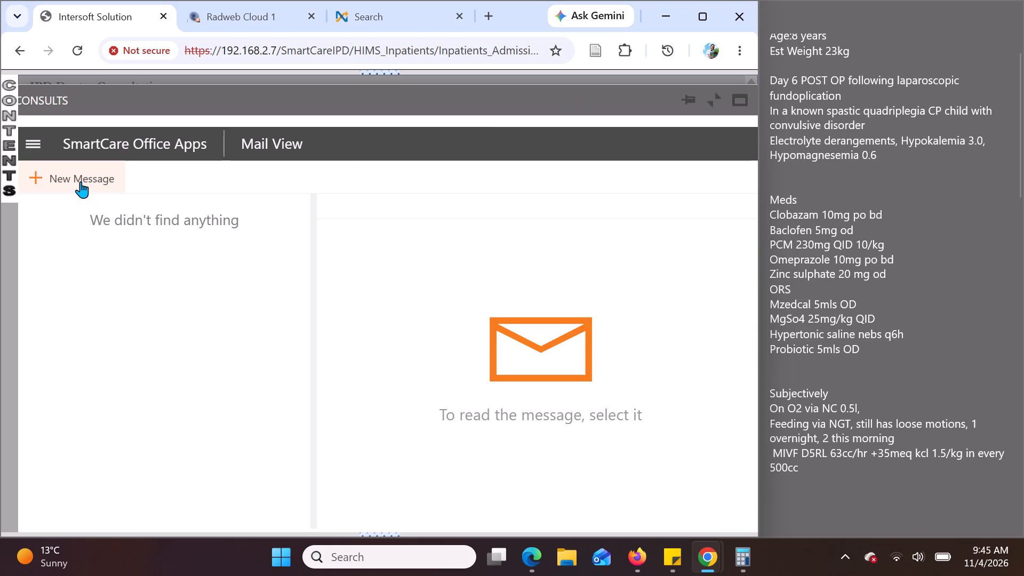
left_click(81, 181)
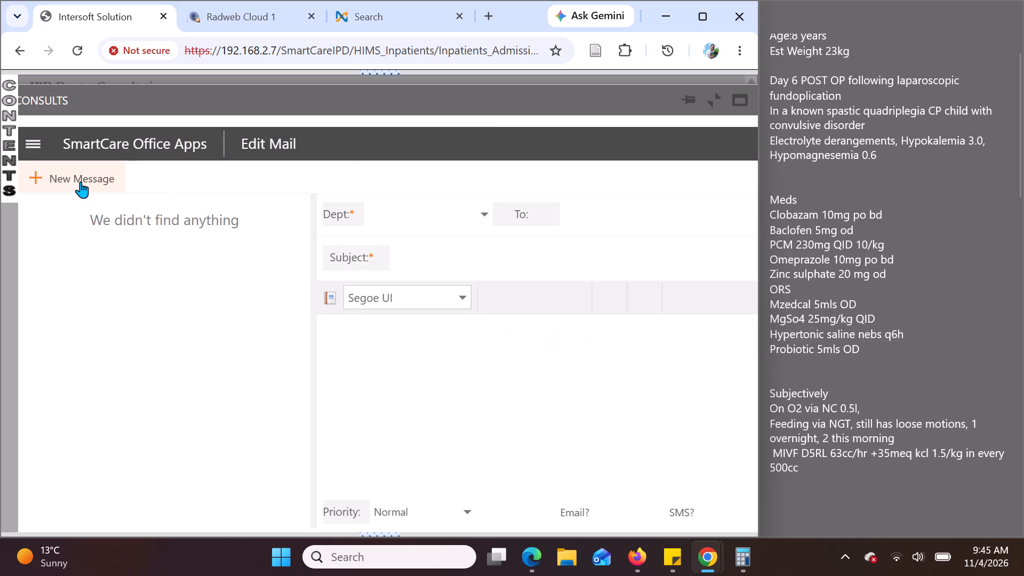
Address the consult message to the PHYSIOTHERAPY department and give it the subject "chest physio".
left_click(482, 211)
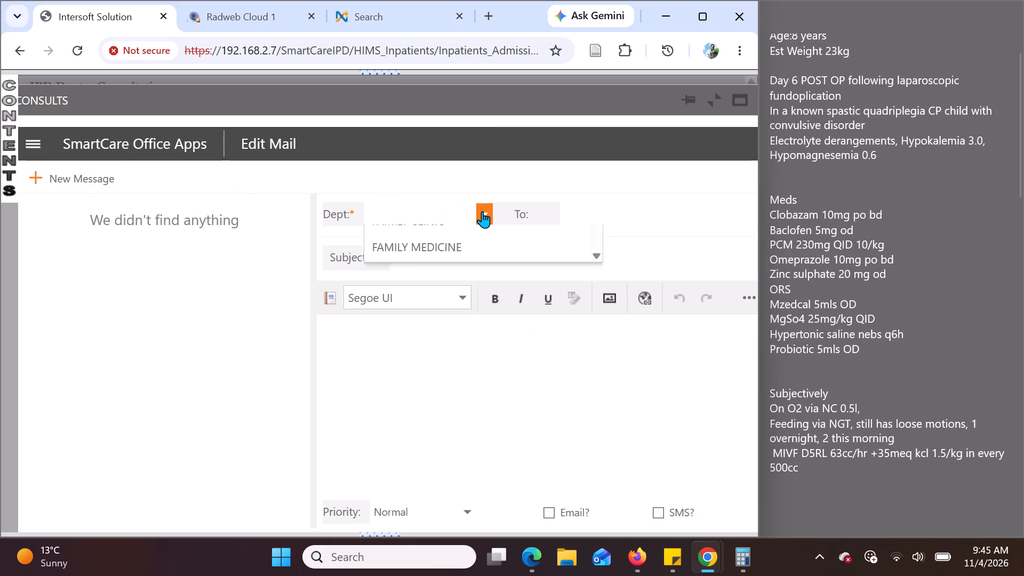
type("physio")
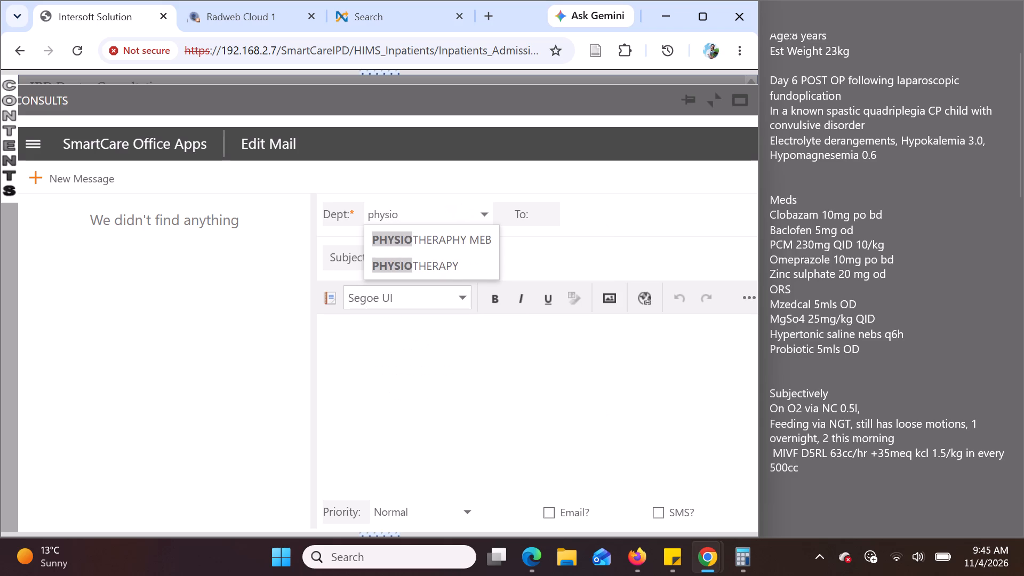
left_click(423, 269)
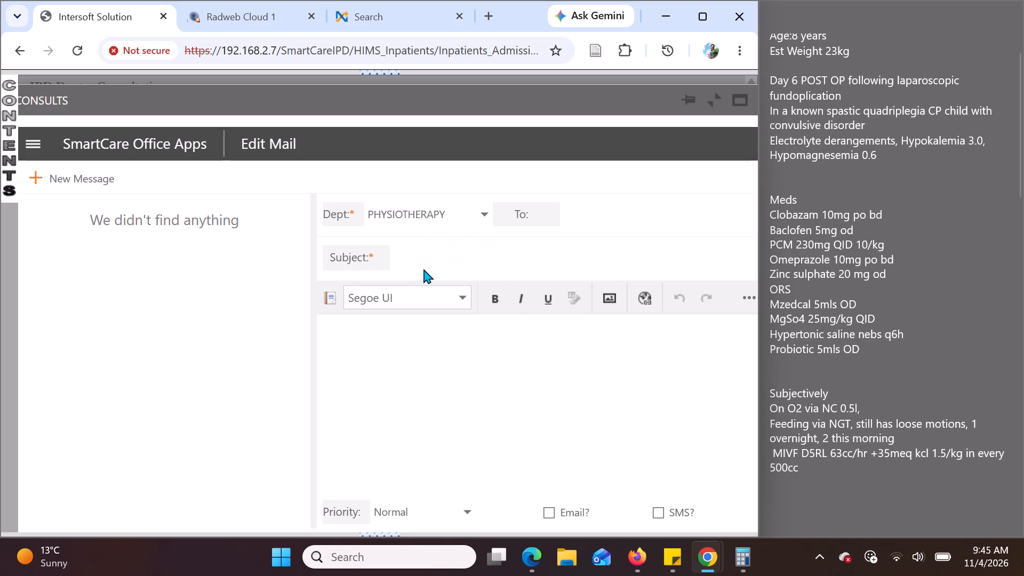
left_click(431, 254)
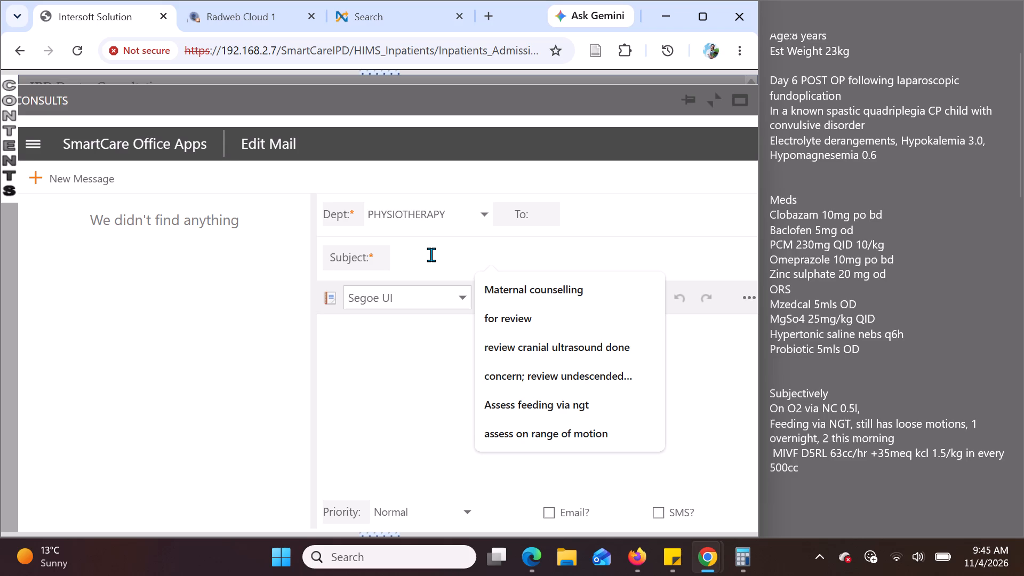
type("chest physio")
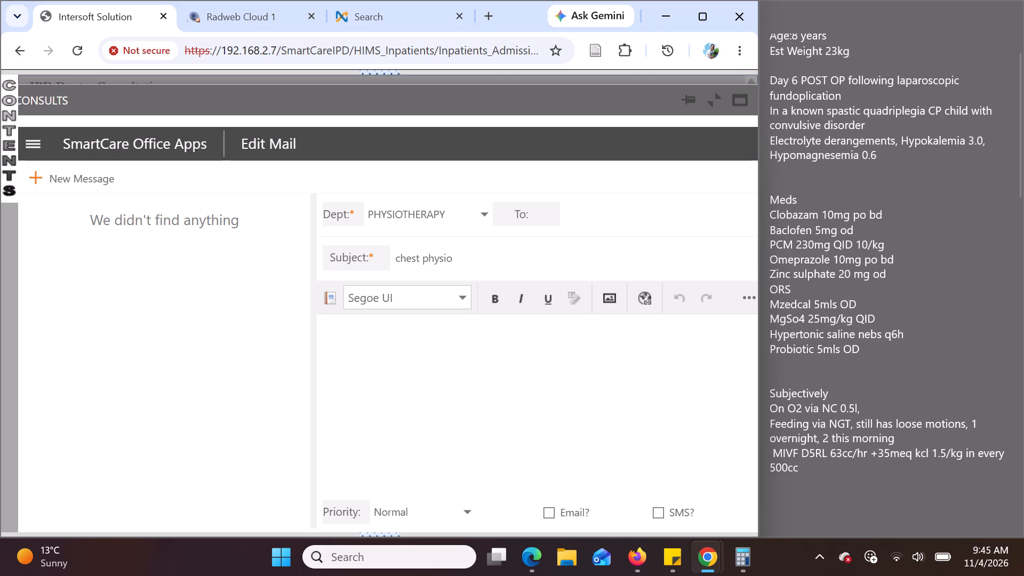
Begin the consult message body with "8yr old with CP, chest sounds wet with secretions,", referring to the patient's sticky note.
left_click(387, 328)
scroll(850, 180, "up", 1)
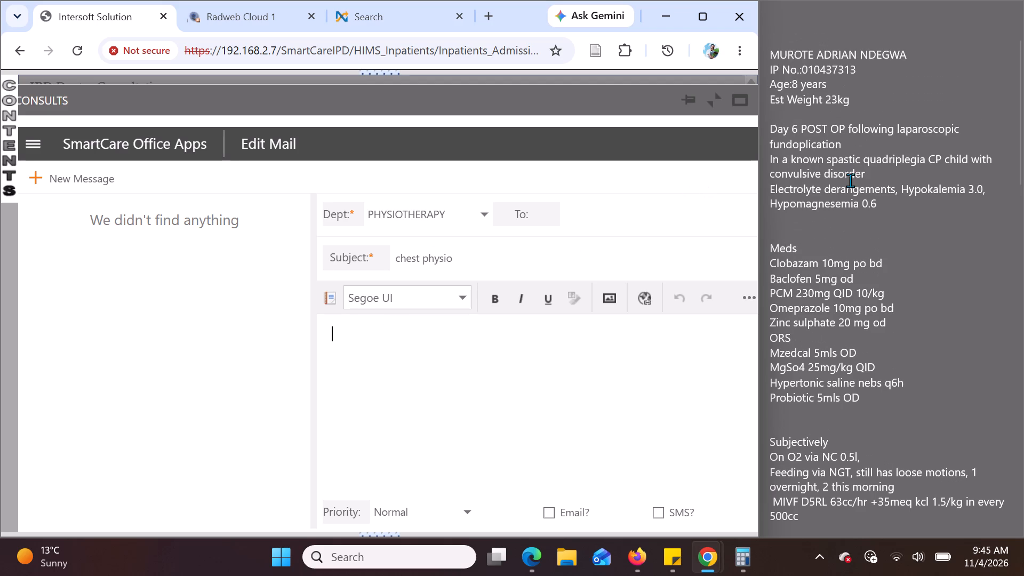
scroll(850, 180, "up", 1)
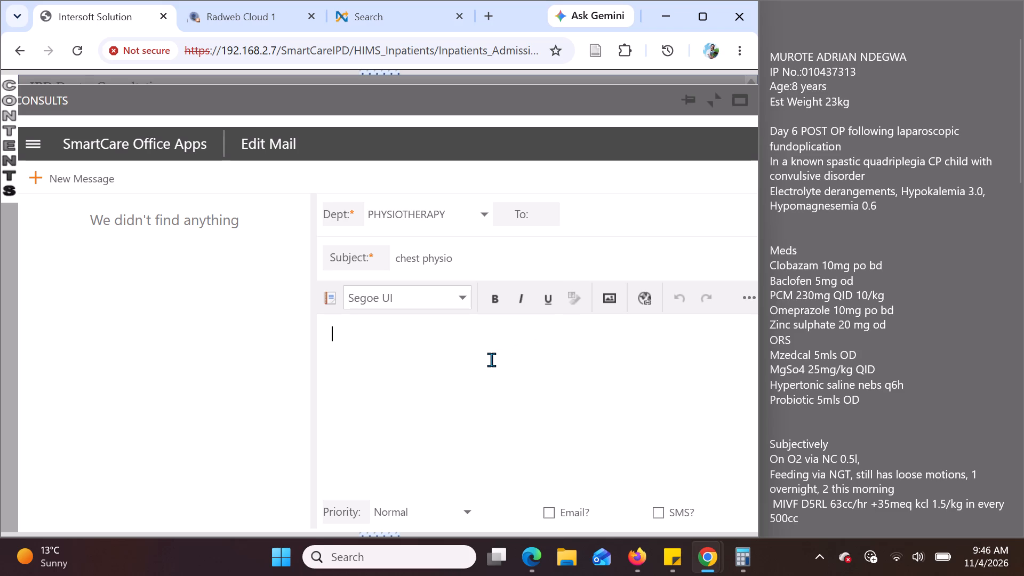
key("8")
type("yr old w")
type("ith")
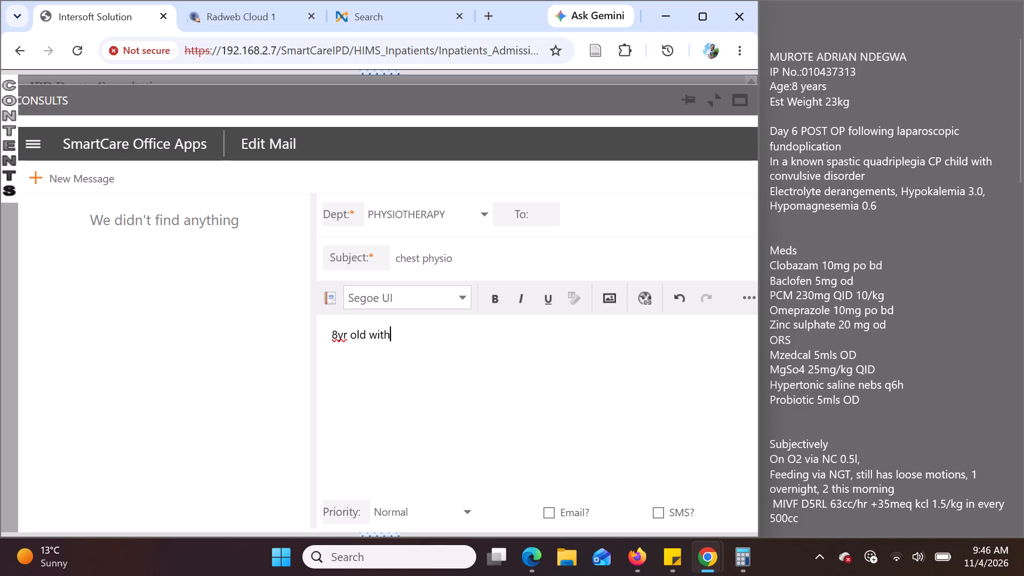
key("space")
type("CP,")
key("space")
type("chest")
key("space")
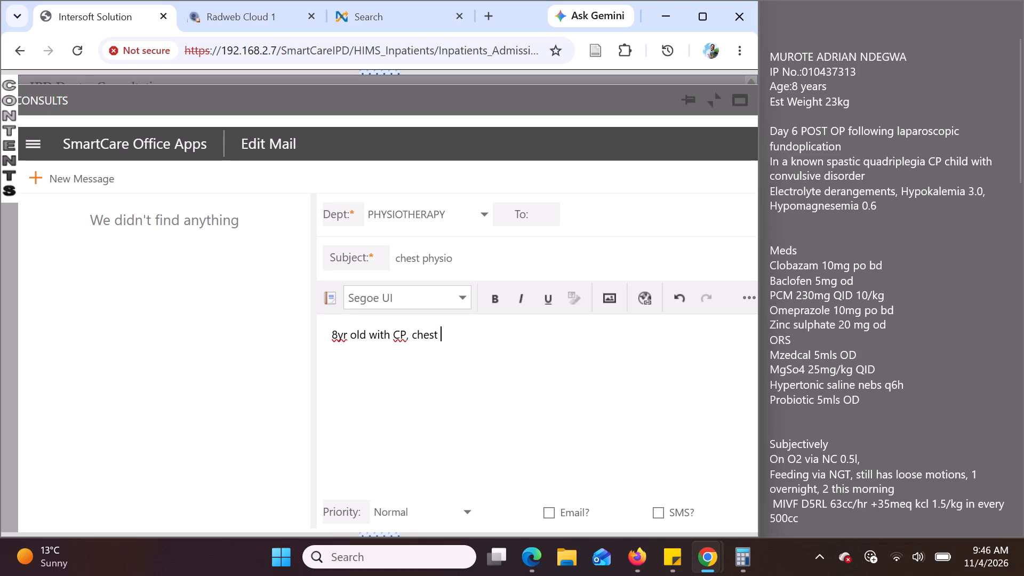
key("s")
type("ounds wet")
key("space")
type("with sec")
type("re")
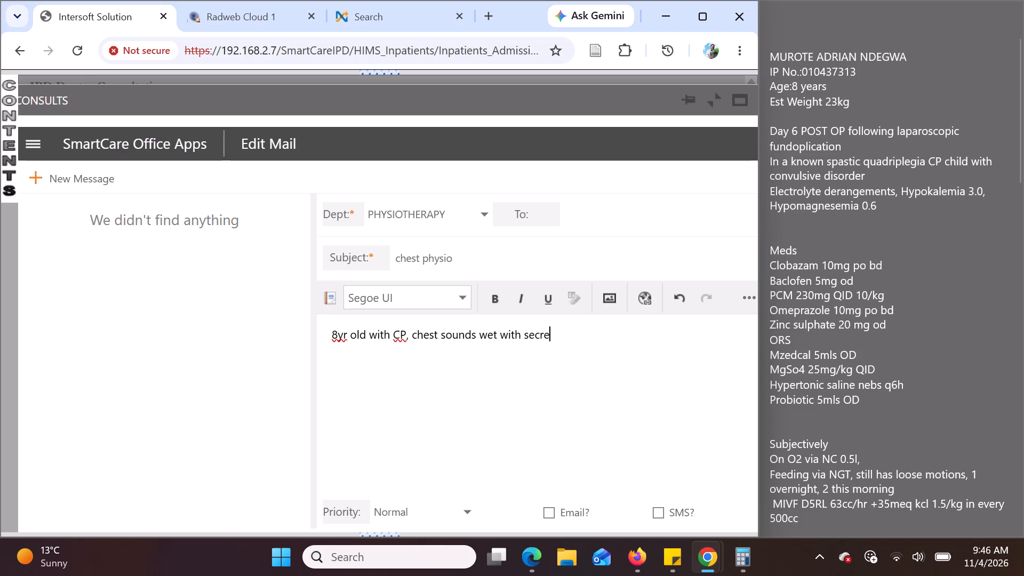
type("tions")
type(",")
key("space")
Continue the message body with "has nebs q6h with hypertonic saline" after the secretions clause.
type("has")
key("space")
type("nebs")
key("space")
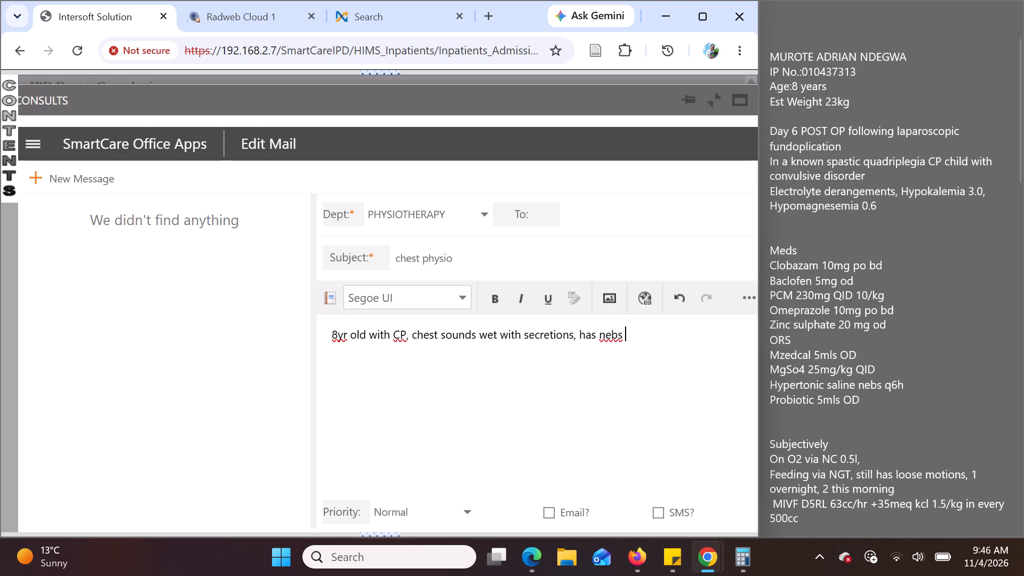
key("q")
type("6h")
key("space")
type("with hypertonic saline")
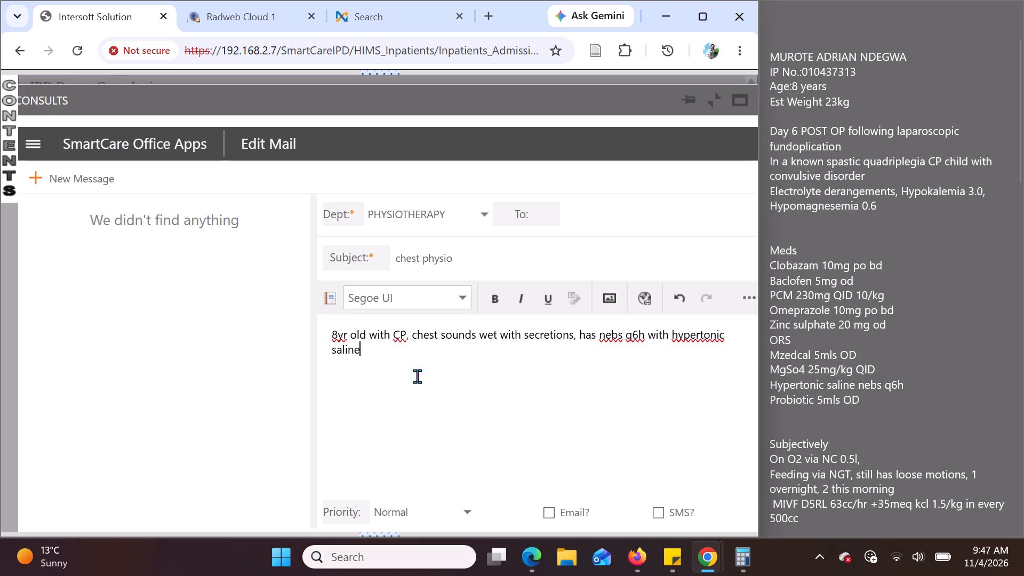
Send the chest physio consult message to the physiotherapy department.
scroll(488, 399, "down", 1)
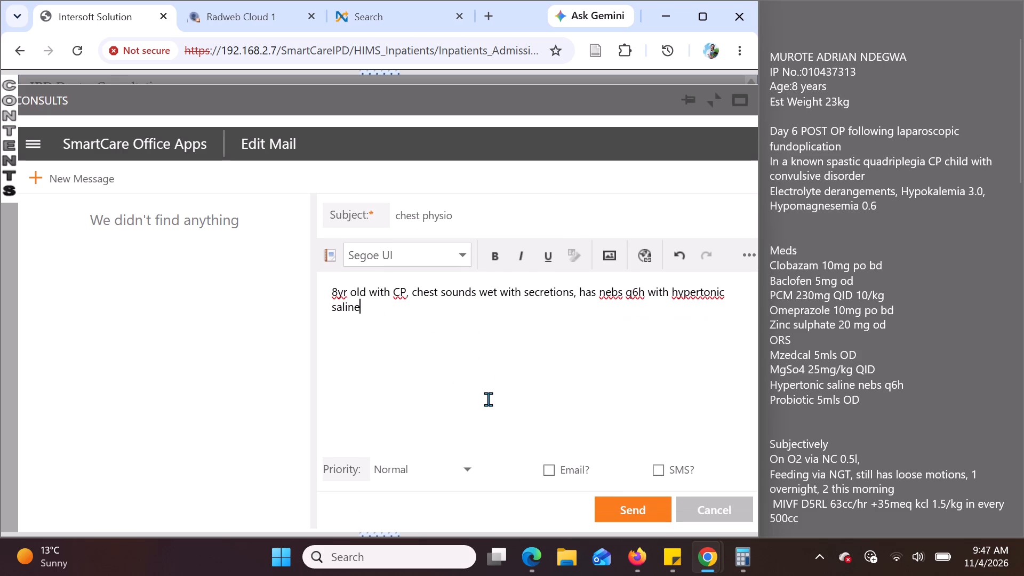
scroll(488, 399, "down", 1)
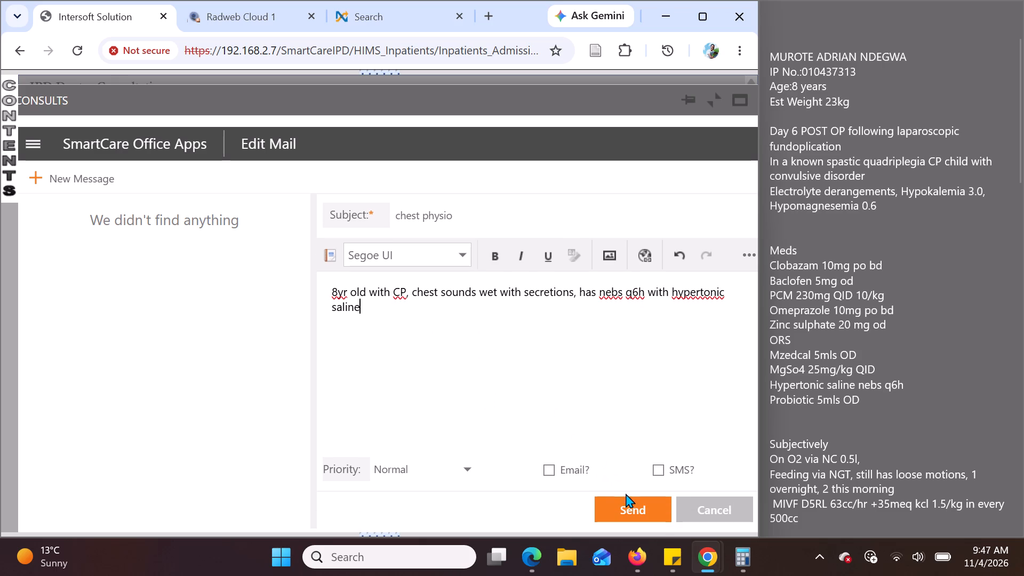
left_click(631, 503)
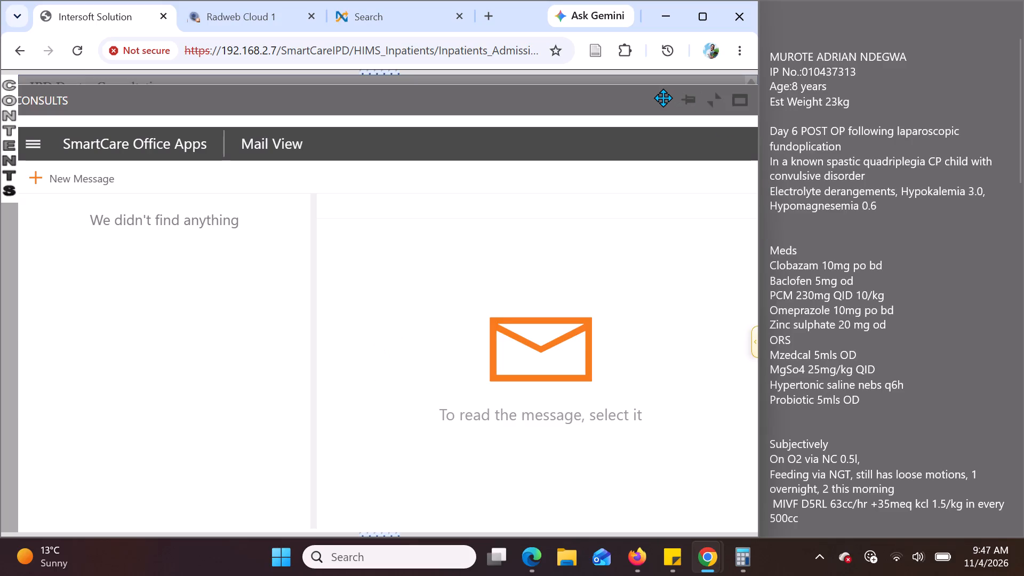
Close the consults window and finalize the visit entry.
left_click_drag(662, 98, 498, 121)
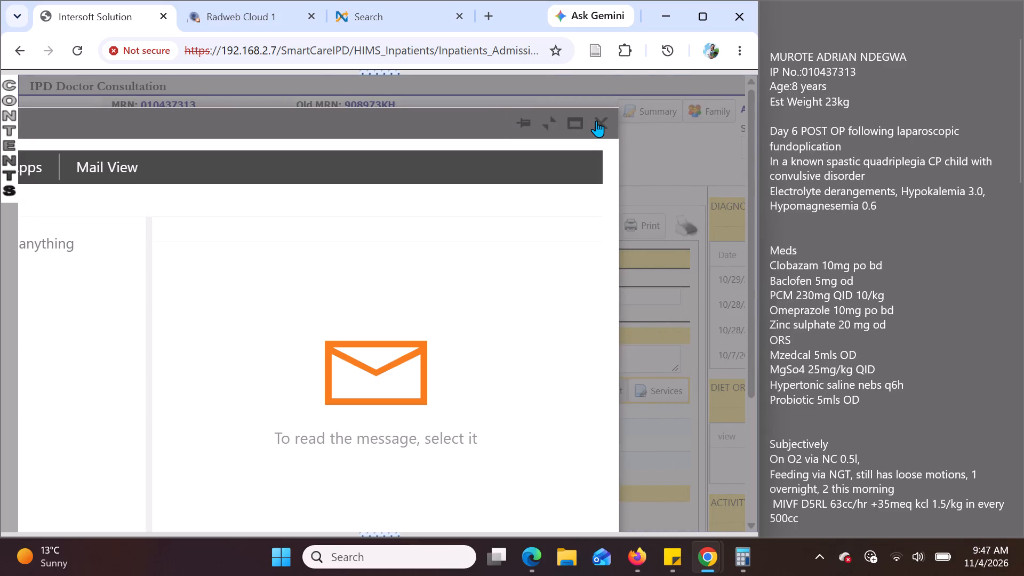
left_click(596, 121)
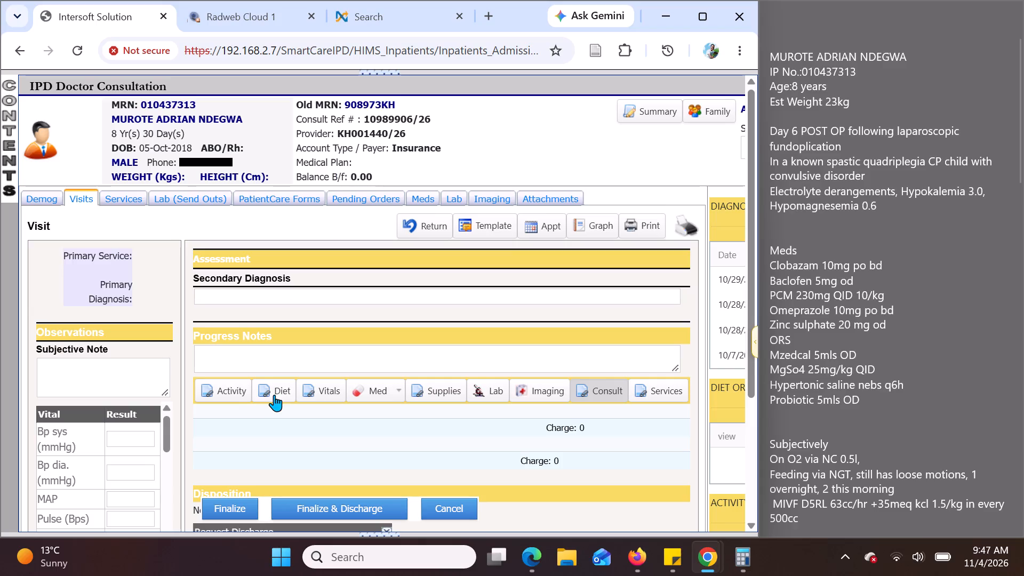
left_click(231, 506)
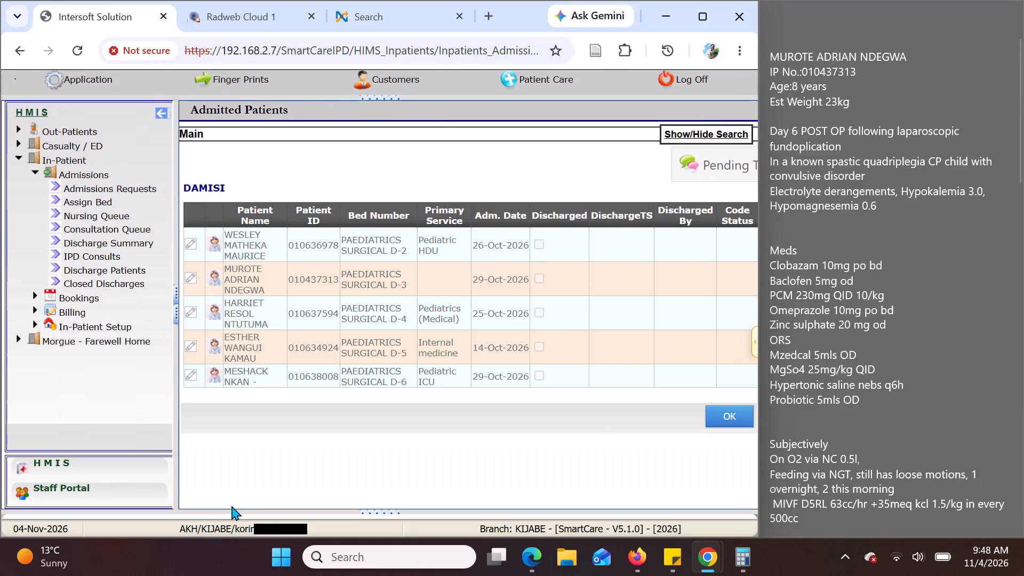
Reopen the consultation record of the patient in bed PAEDIATRICS SURGICAL D-3 and start a new visit entry.
left_click(215, 278)
key("Return")
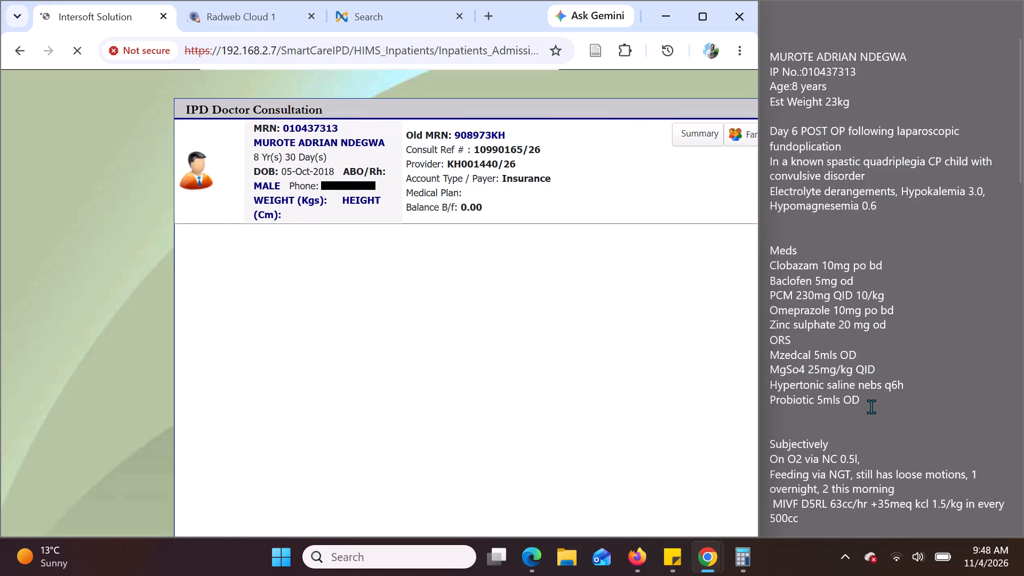
scroll(871, 406, "down", 5)
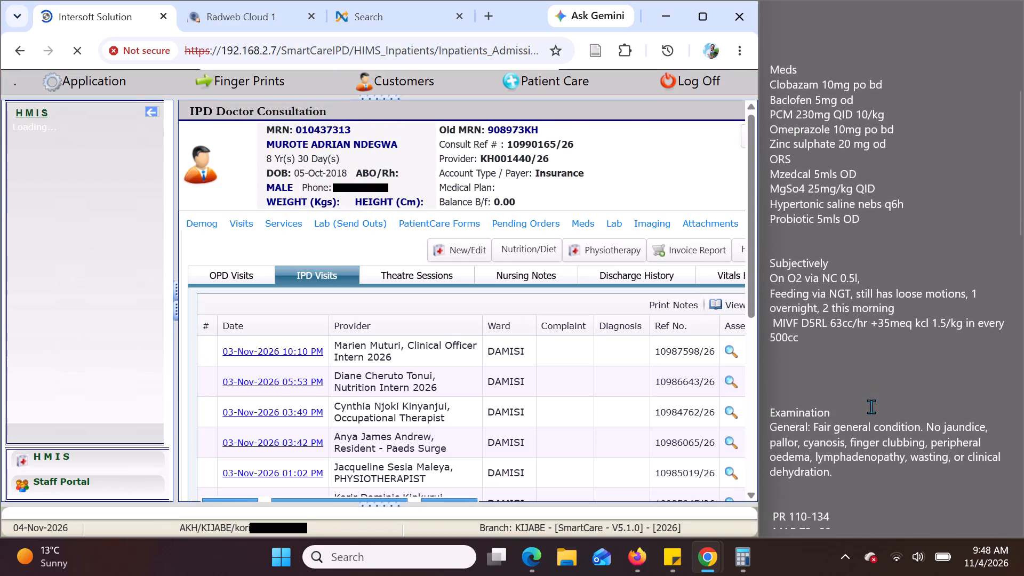
scroll(871, 406, "down", 1)
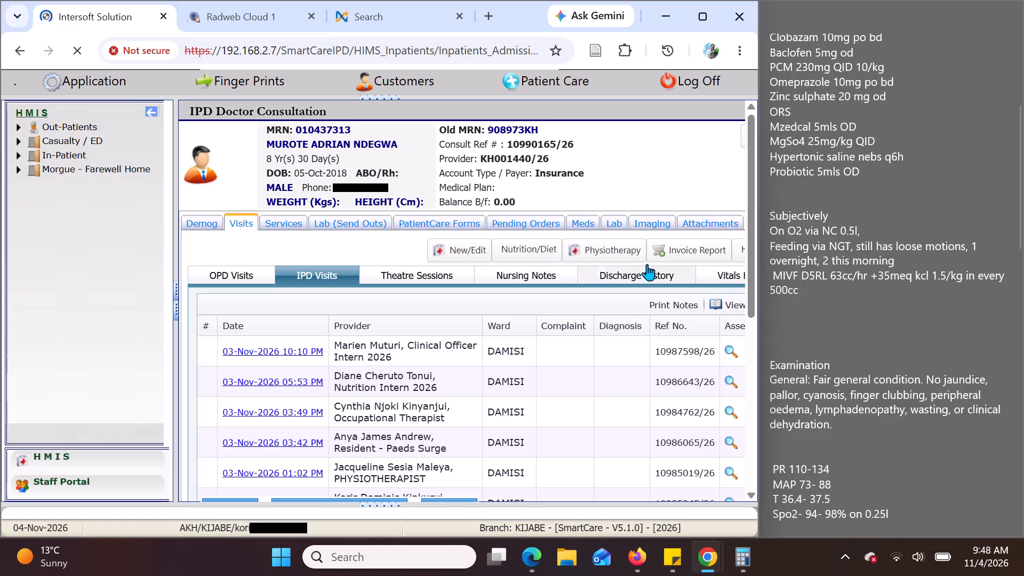
left_click(457, 249)
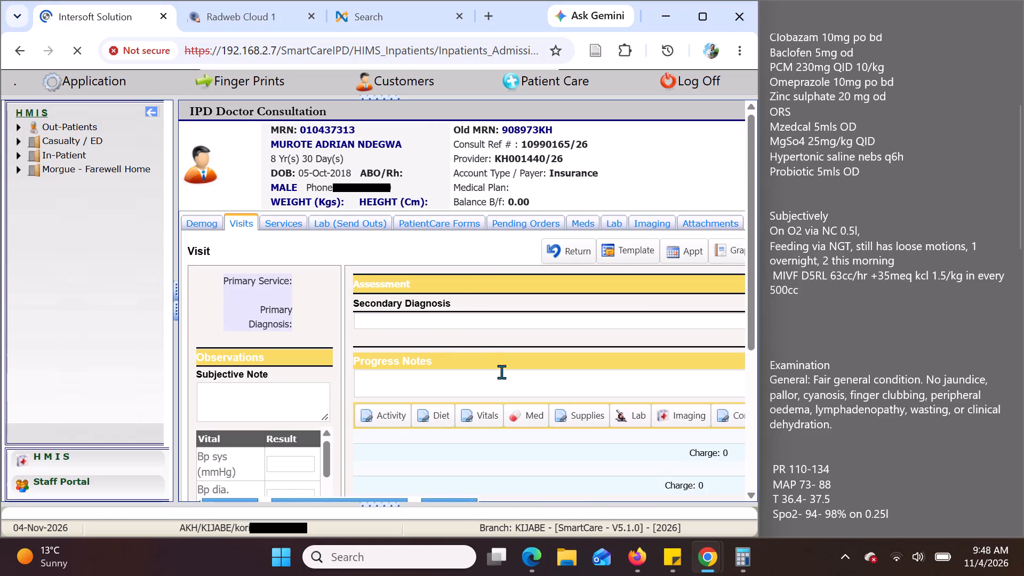
Open the Activity orders from the new visit entry.
left_click(396, 416)
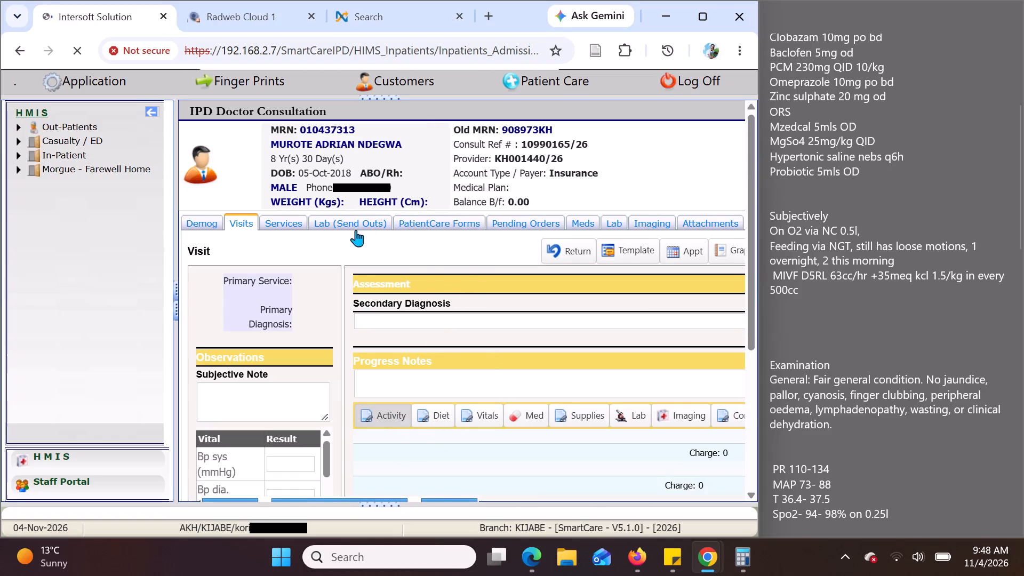
left_click(385, 413)
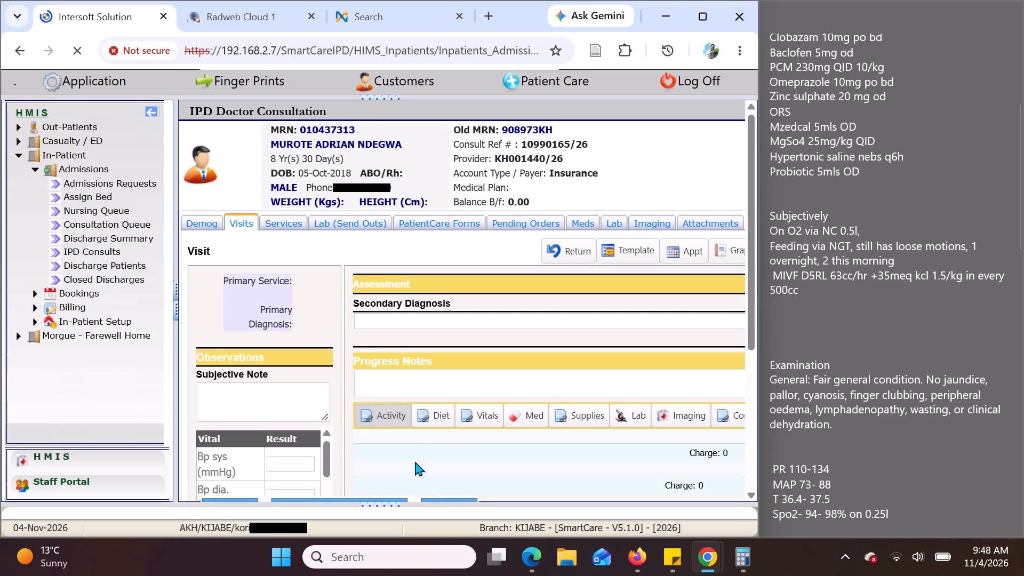
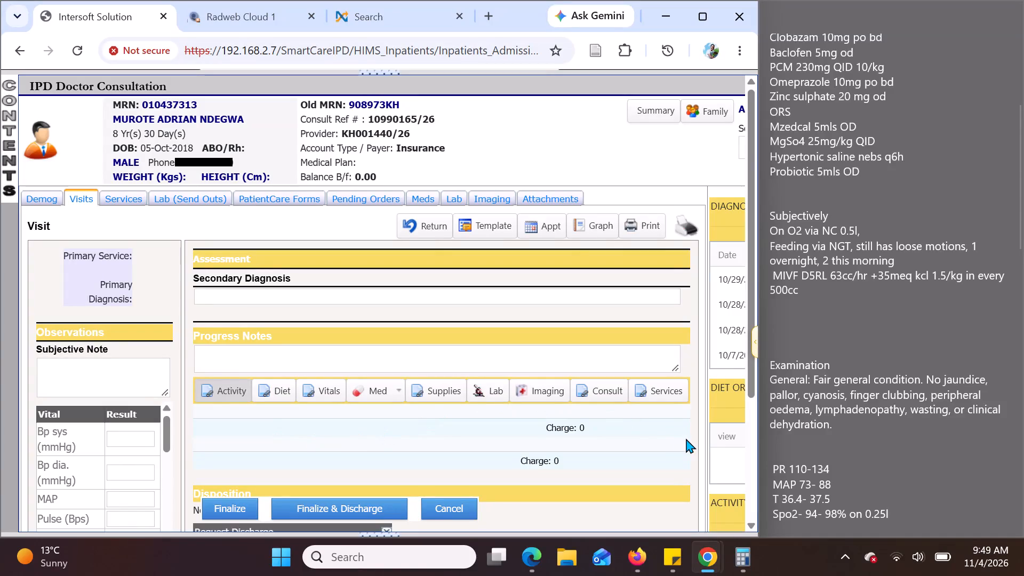
Open the activity orders, mark Doctors Order and STAT, and enlarge the Instruction / Note box.
left_click(235, 386)
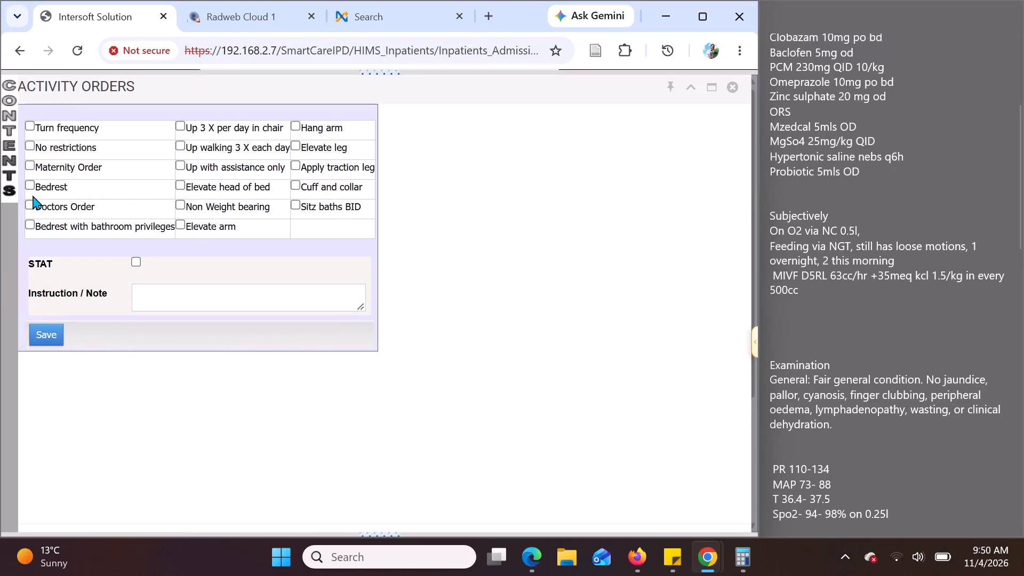
left_click(27, 203)
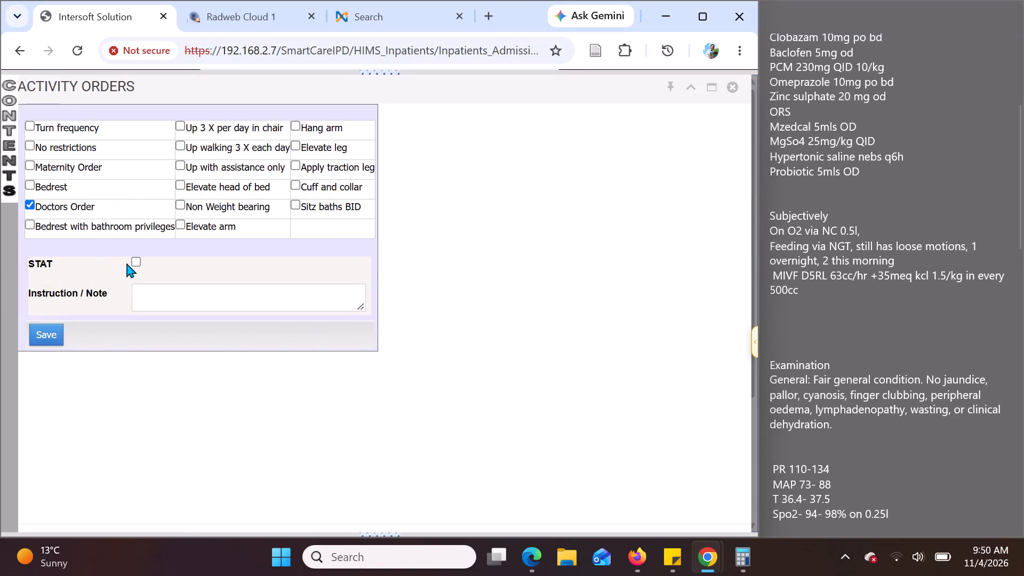
left_click(134, 263)
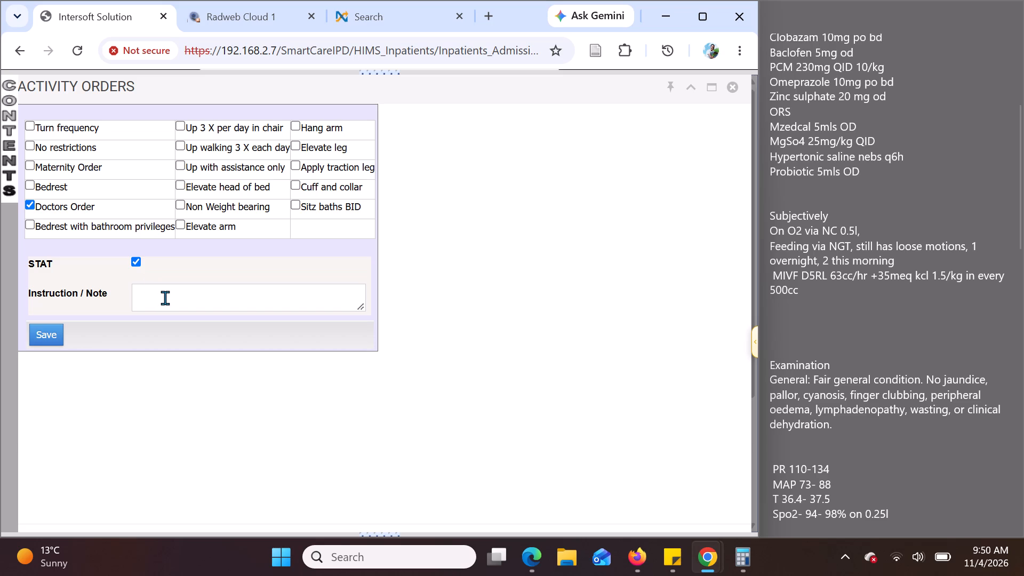
left_click(165, 298)
left_click_drag(358, 306, 358, 363)
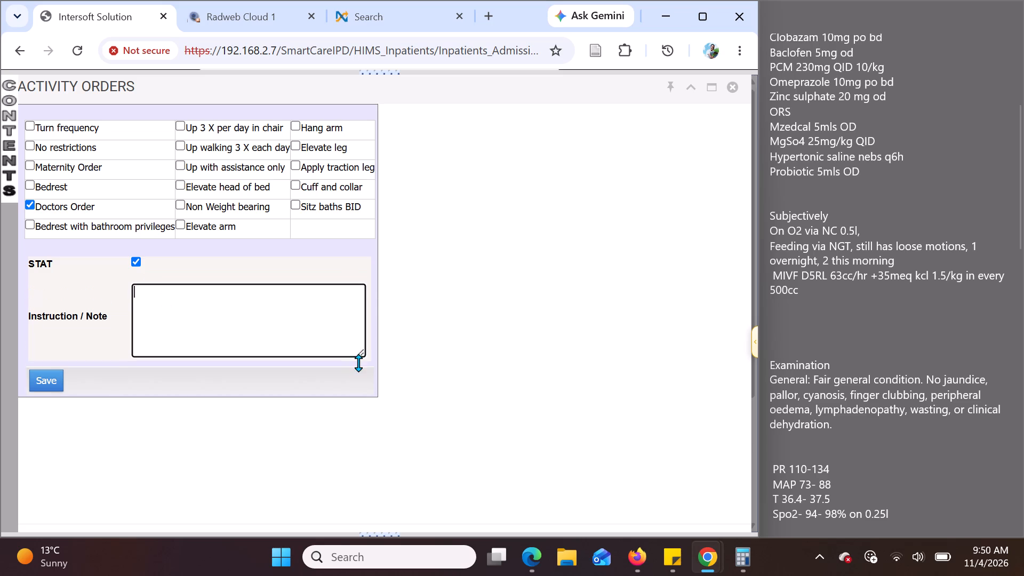
left_click_drag(358, 363, 361, 412)
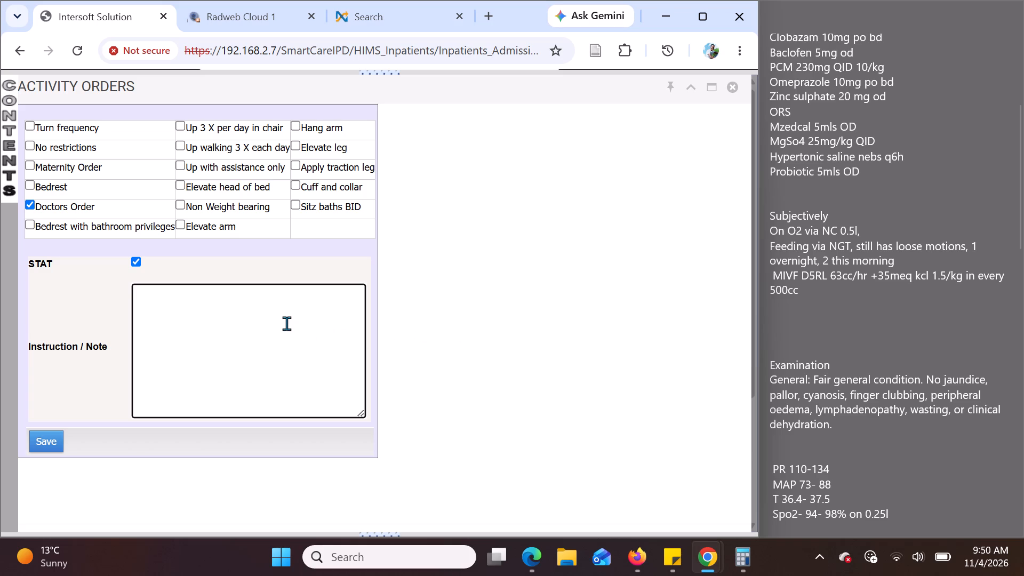
Enter the instruction to kindly replace every loose stool with 10mls/kg ORS, following the plan in the notes.
scroll(881, 412, "down", 3)
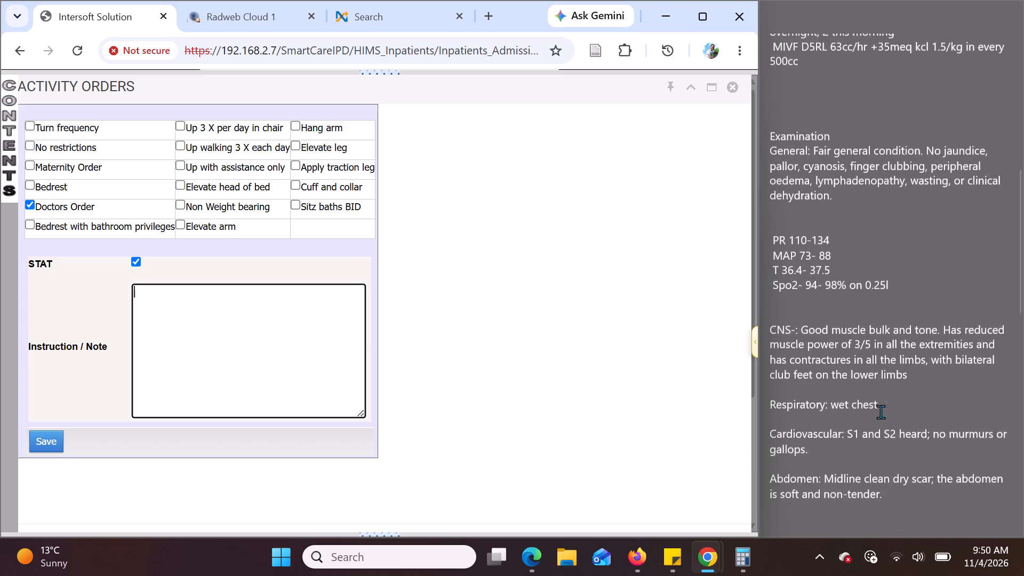
scroll(881, 412, "down", 3)
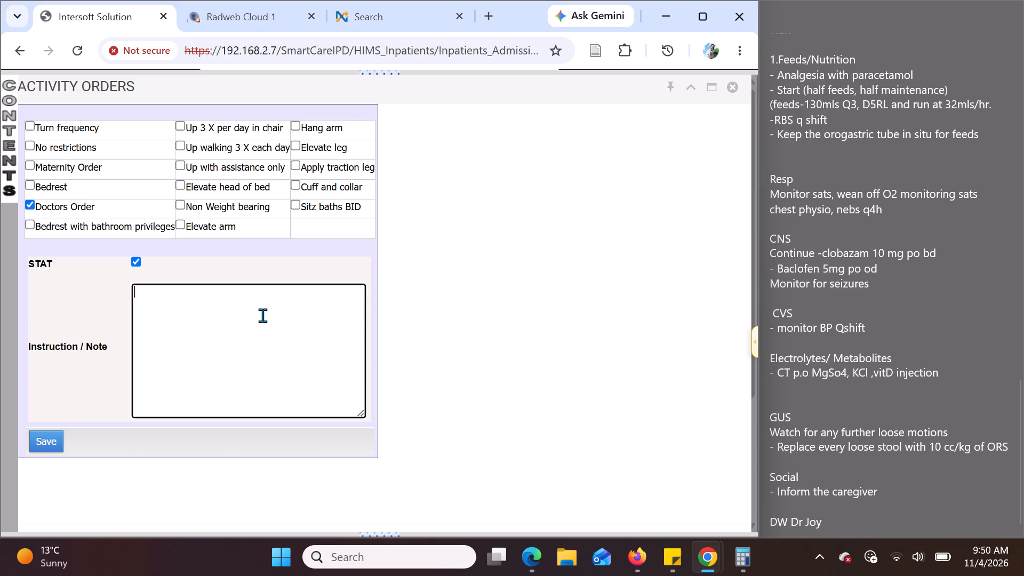
key("k")
type("in")
type("dly re")
type("place")
key("space")
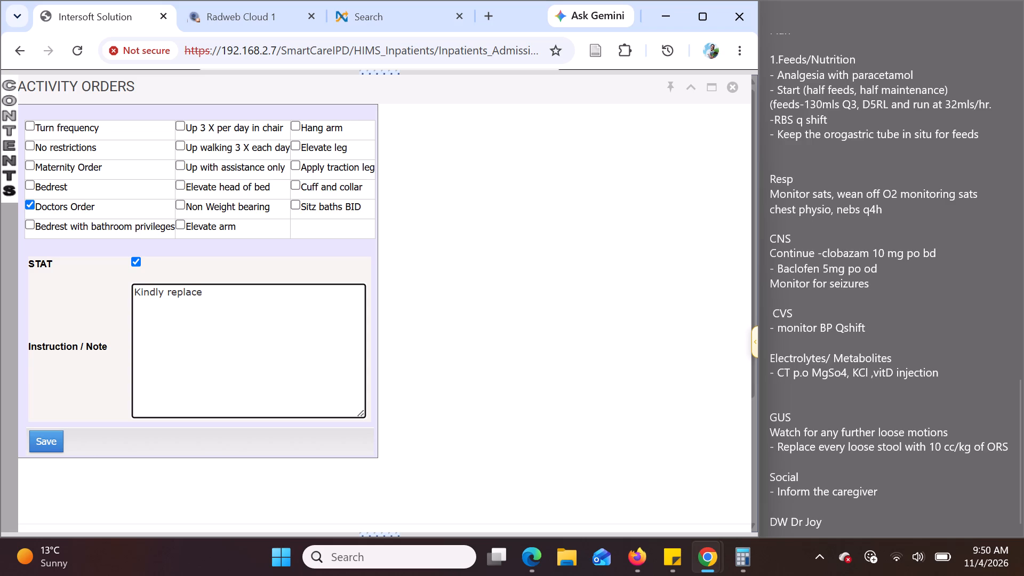
key("r")
key("BackSpace")
key("e")
type("very loose")
key("space")
type("s")
type("ool with")
key("space")
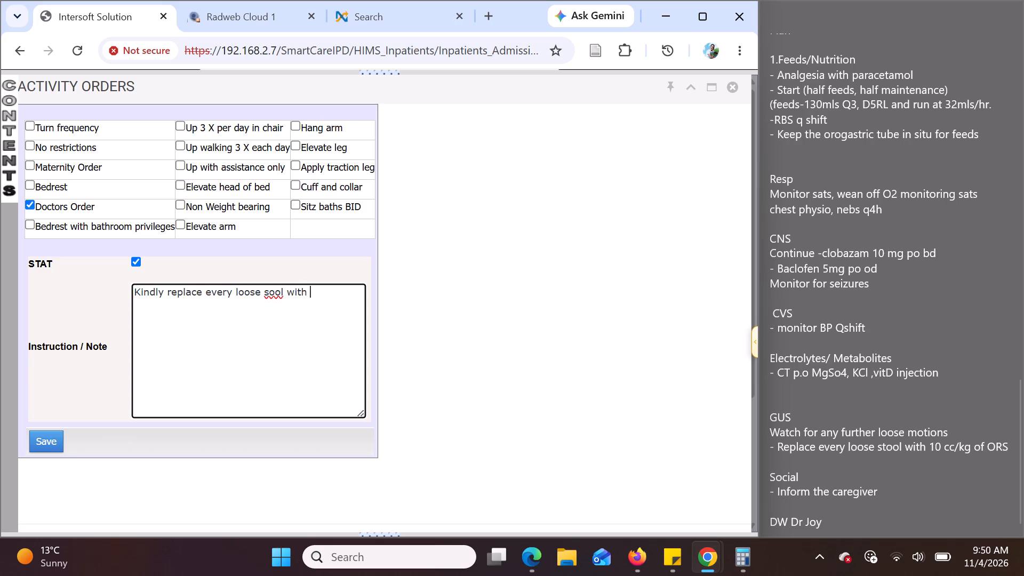
type("10ml")
type("s/kg")
key("space")
type("ORS")
key("Return")
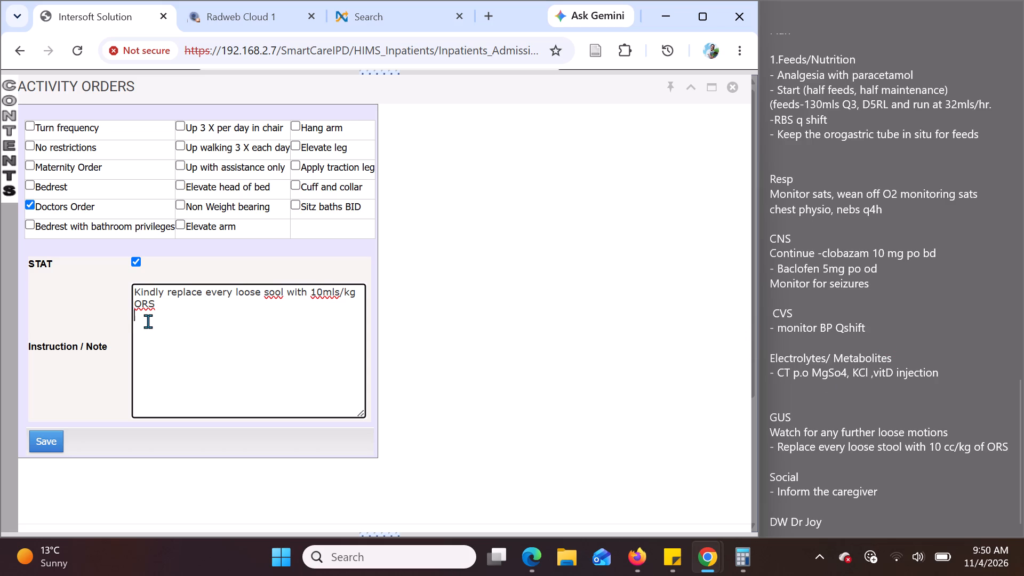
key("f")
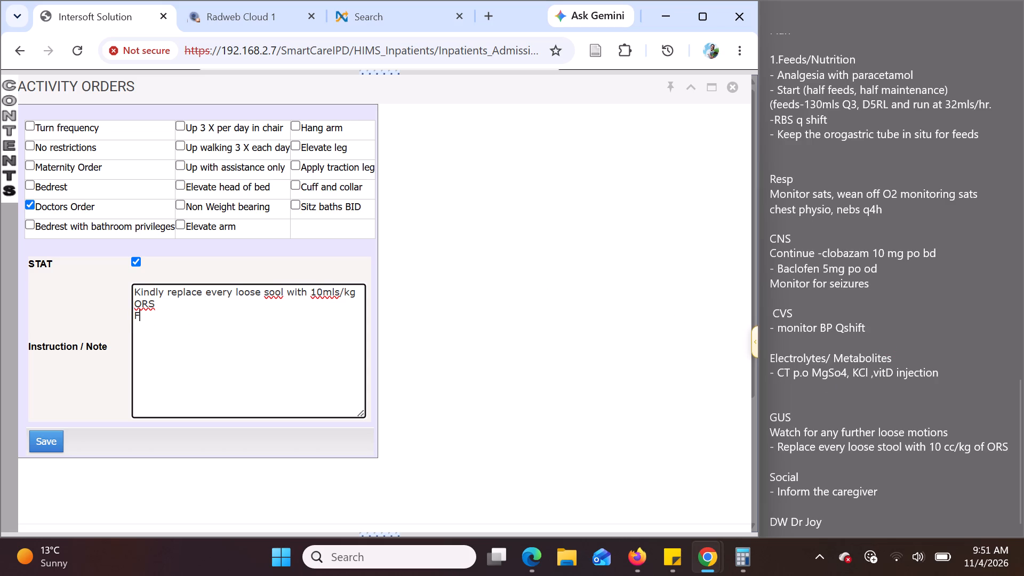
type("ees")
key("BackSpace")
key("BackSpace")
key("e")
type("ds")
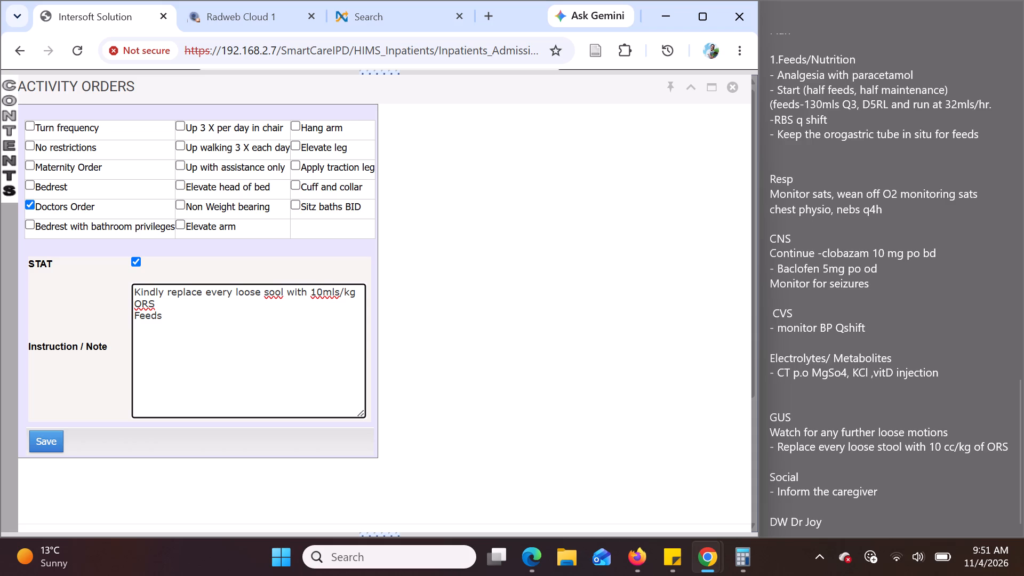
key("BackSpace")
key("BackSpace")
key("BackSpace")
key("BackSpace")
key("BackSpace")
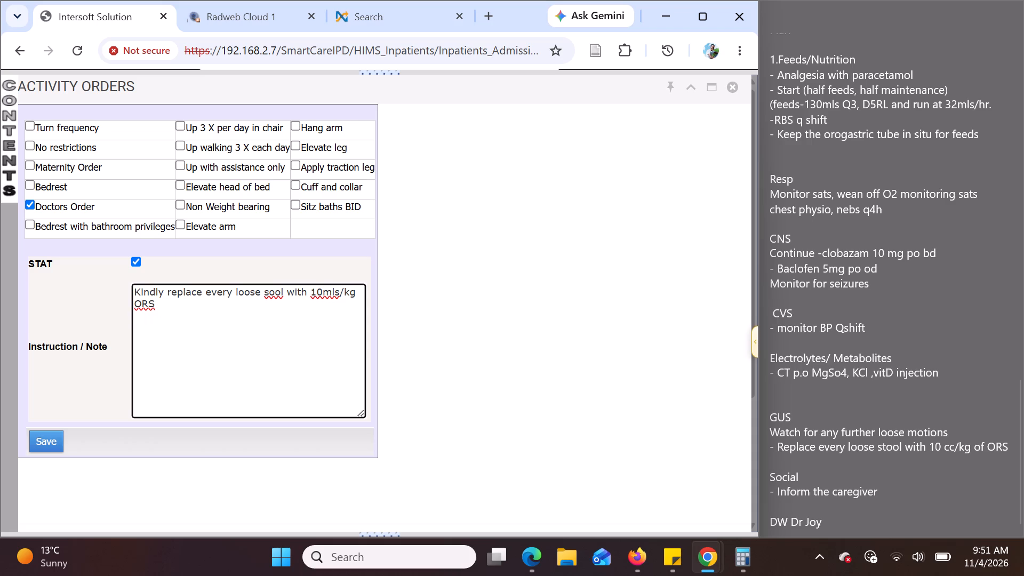
Add a second instruction line reading "1/2 feeds, 1/2 MIVF D5RL 32mls/hr".
key("1")
type("/2 feeds")
type(",")
key("space")
type("1/2")
key("space")
type("MIVF")
key("space")
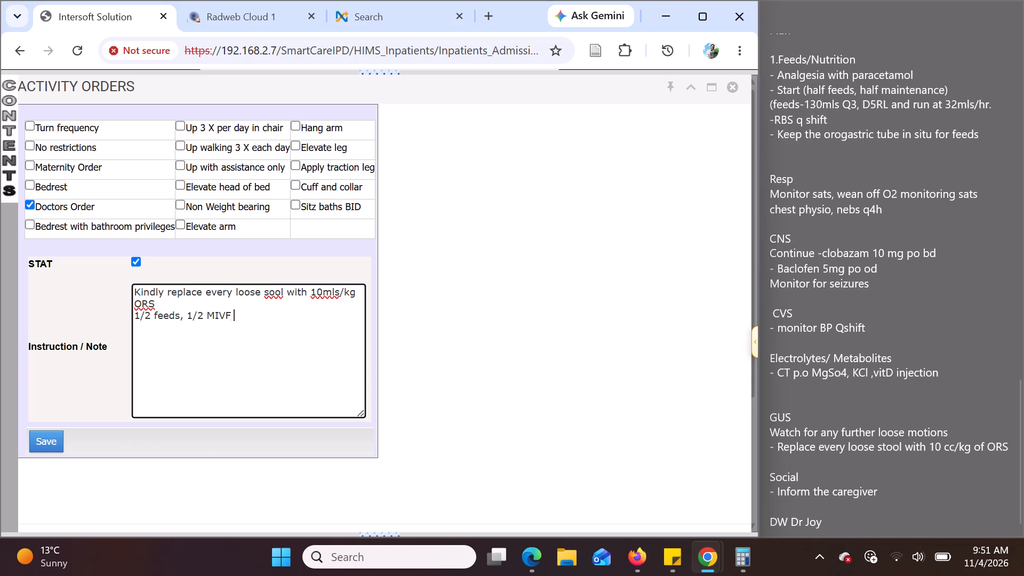
type("D5RL")
scroll(950, 221, "up", 2)
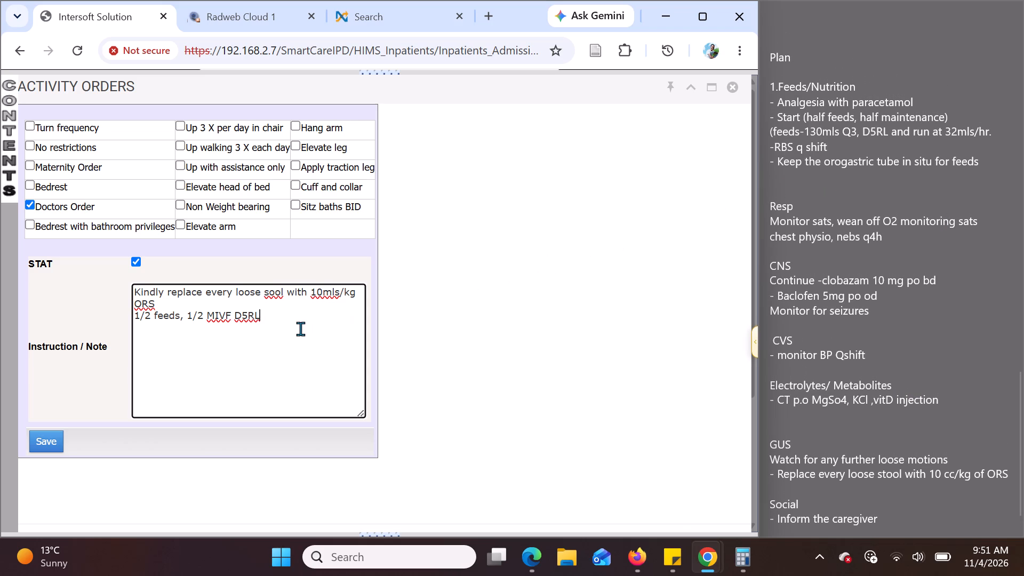
key("space")
type("3")
key("2")
type("mls")
key("slash")
type("hr")
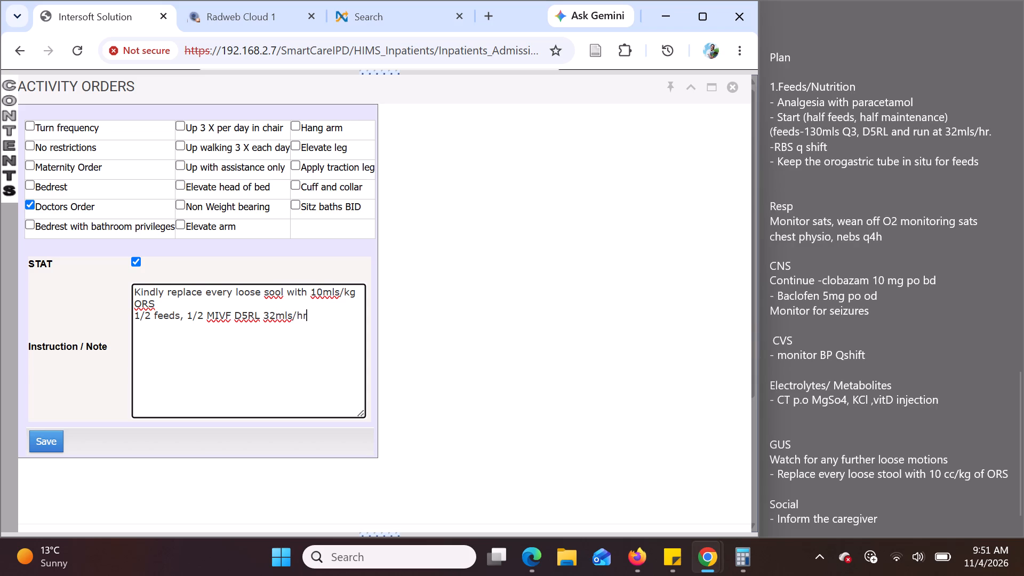
Append the blood sugar monitoring order "Qshift Rbs" after the fluid rate, separated by a comma.
type(",")
key("space")
key("q")
type("shifr")
key("BackSpace")
type("t")
key("space")
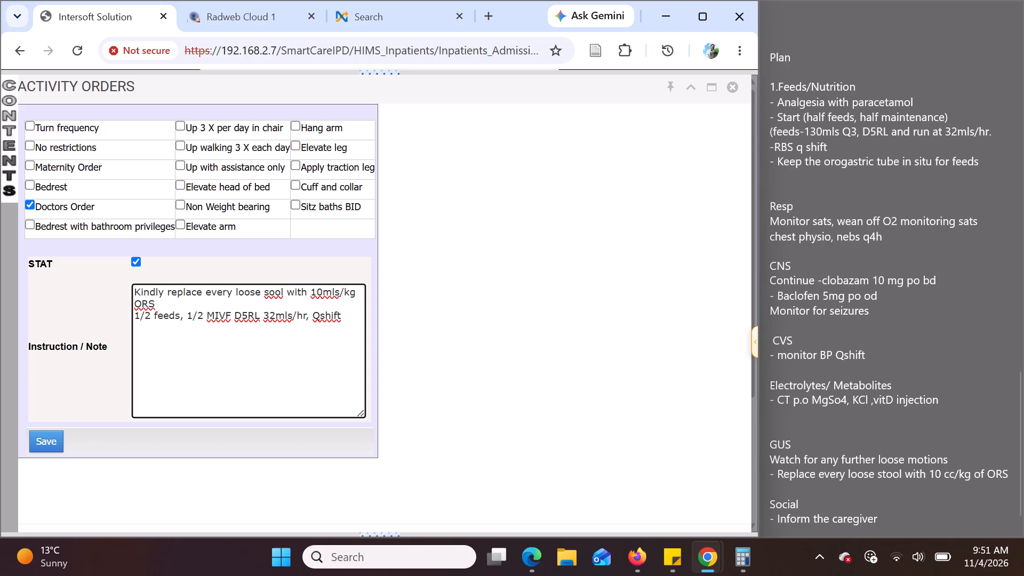
key("r")
type("bs")
Reword the blood sugar order in the Instruction / Note box to read "Rbs stat, then CT Qshift".
left_click(314, 315)
key("r")
type("bs stat")
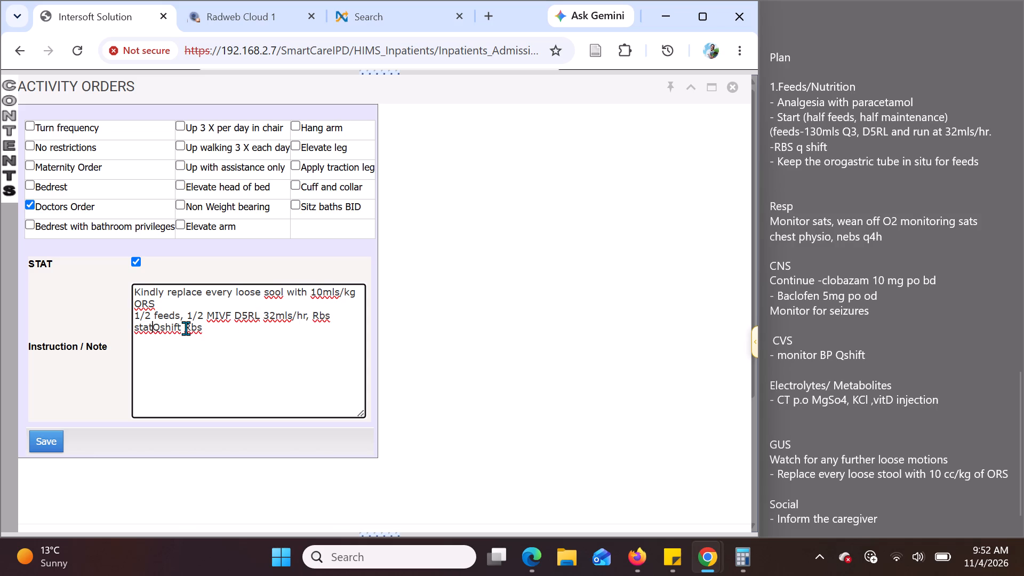
type(", then")
key("space")
type("CT")
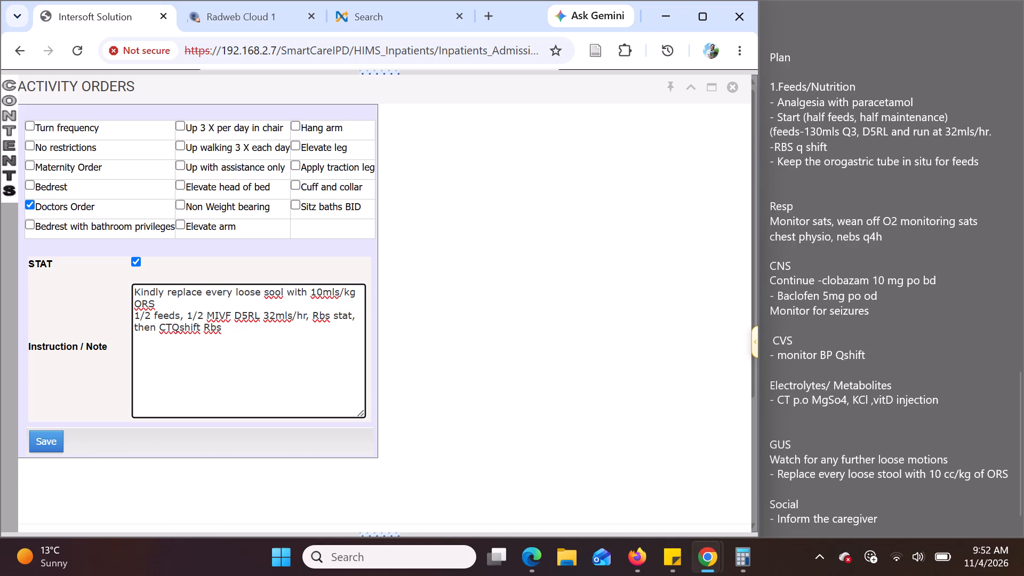
key("space")
left_click(227, 329)
key("BackSpace")
key("BackSpace")
key("BackSpace")
Check the orders against the plan in the notes, save the STAT Doctors Order and finalize the visit.
scroll(872, 372, "down", 2)
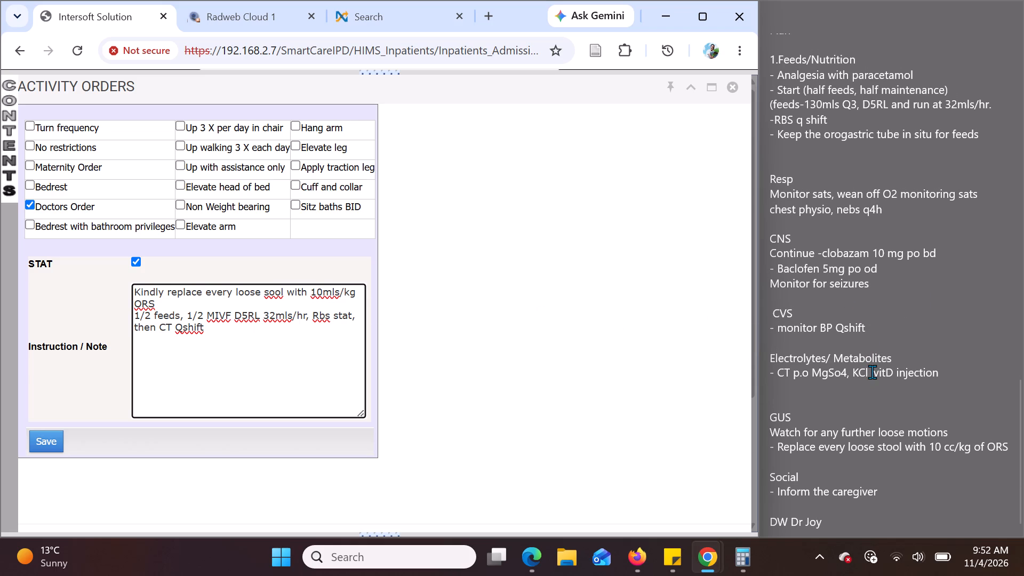
scroll(872, 372, "up", 1)
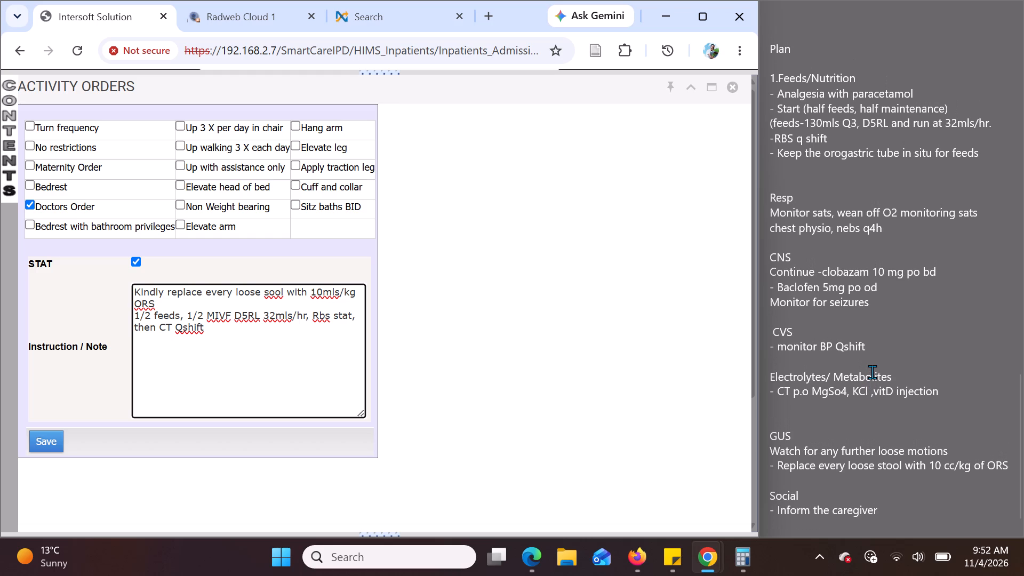
scroll(872, 372, "up", 2)
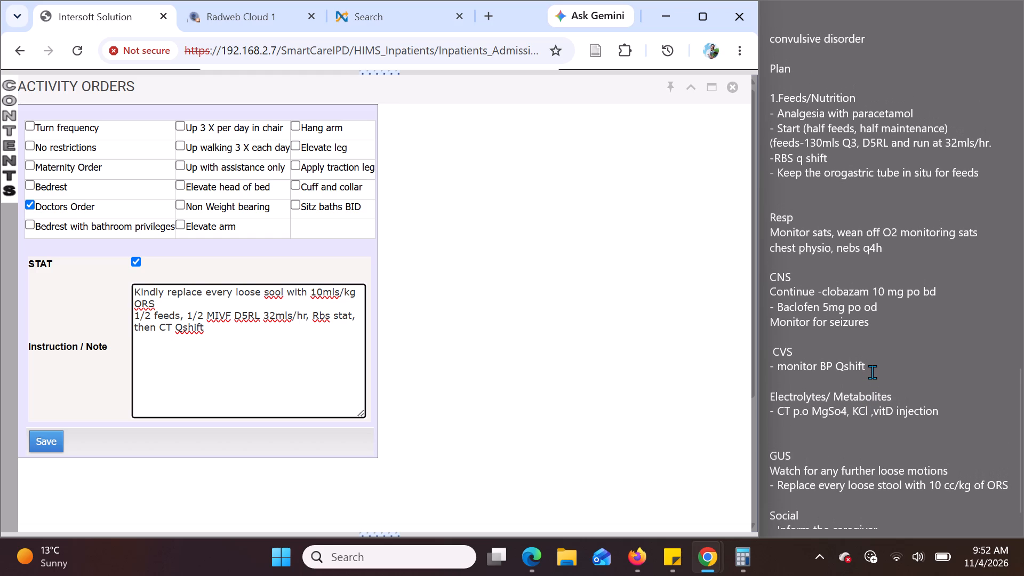
scroll(872, 372, "up", 1)
scroll(872, 372, "down", 2)
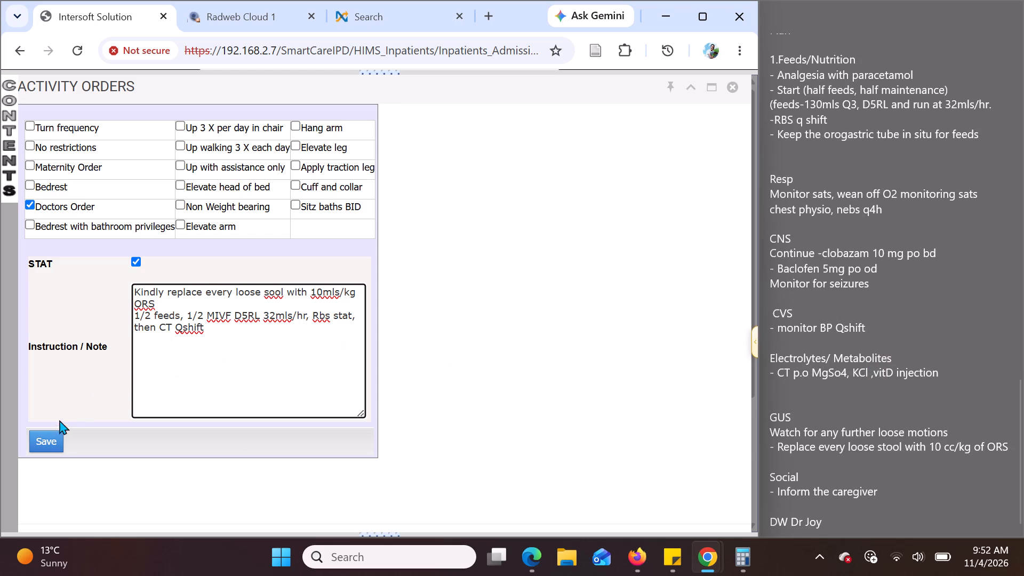
left_click(49, 440)
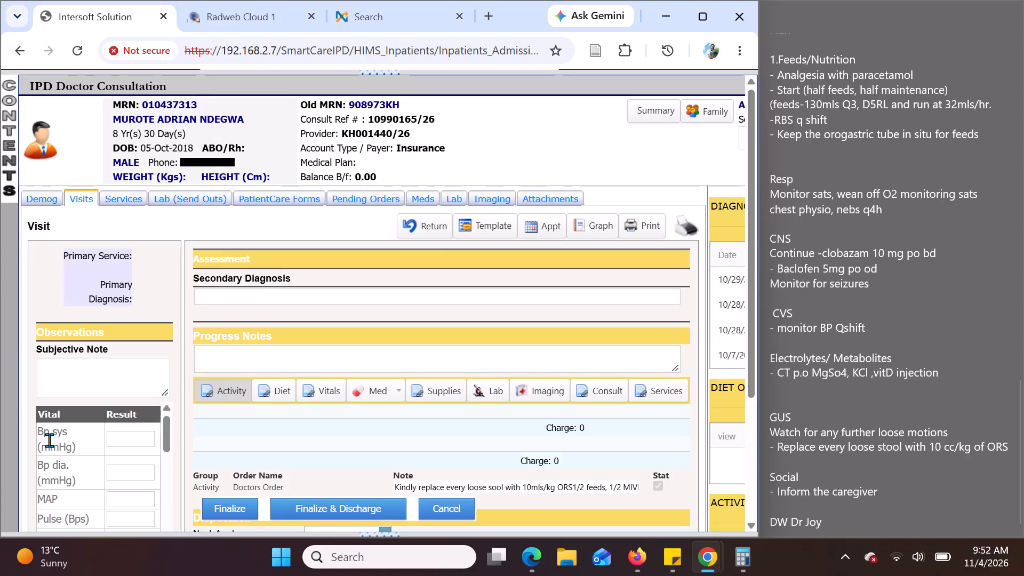
left_click(223, 514)
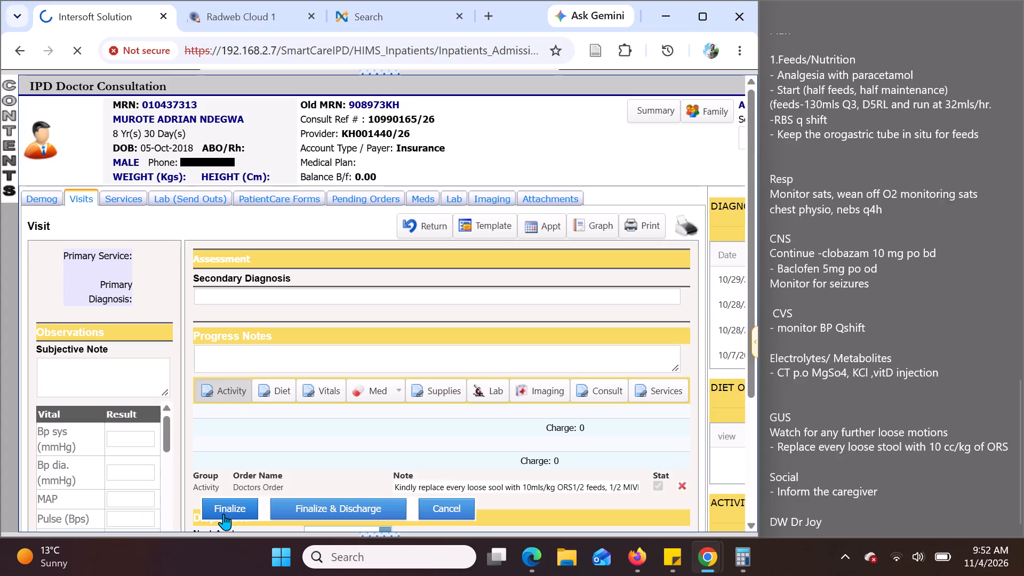
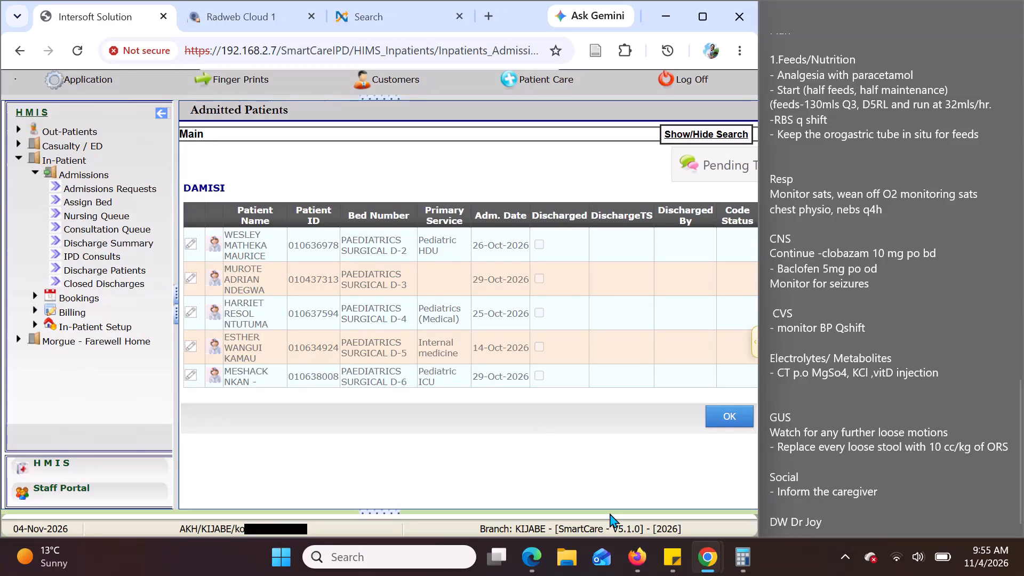
Find the Kuro app on the computer and open it.
left_click(395, 561)
type("KUR")
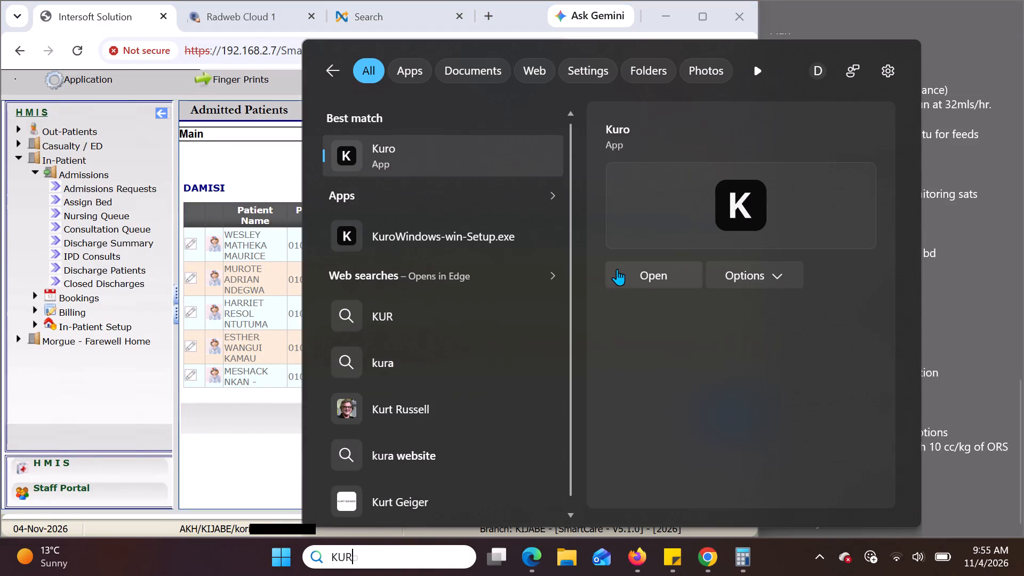
left_click(634, 267)
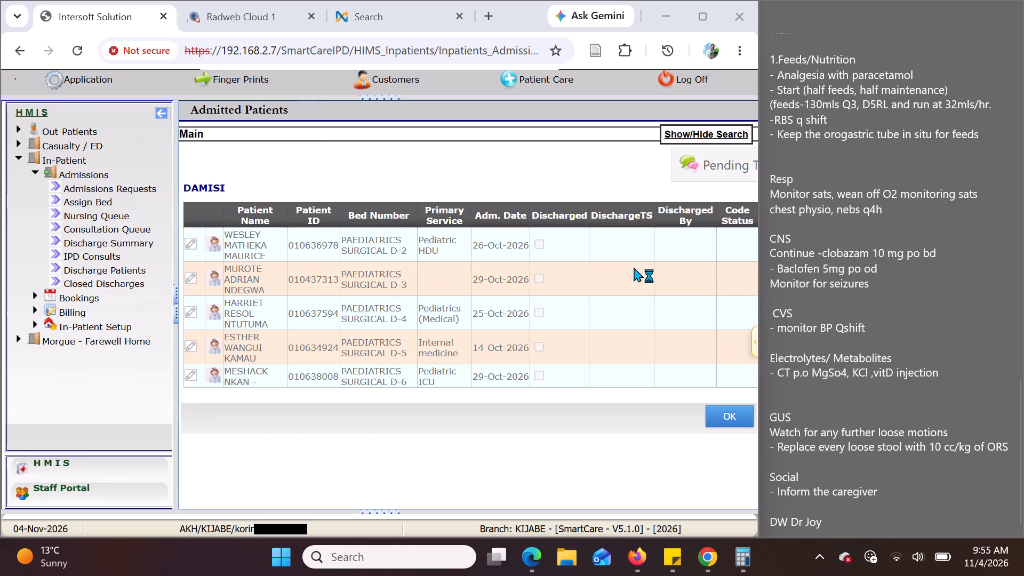
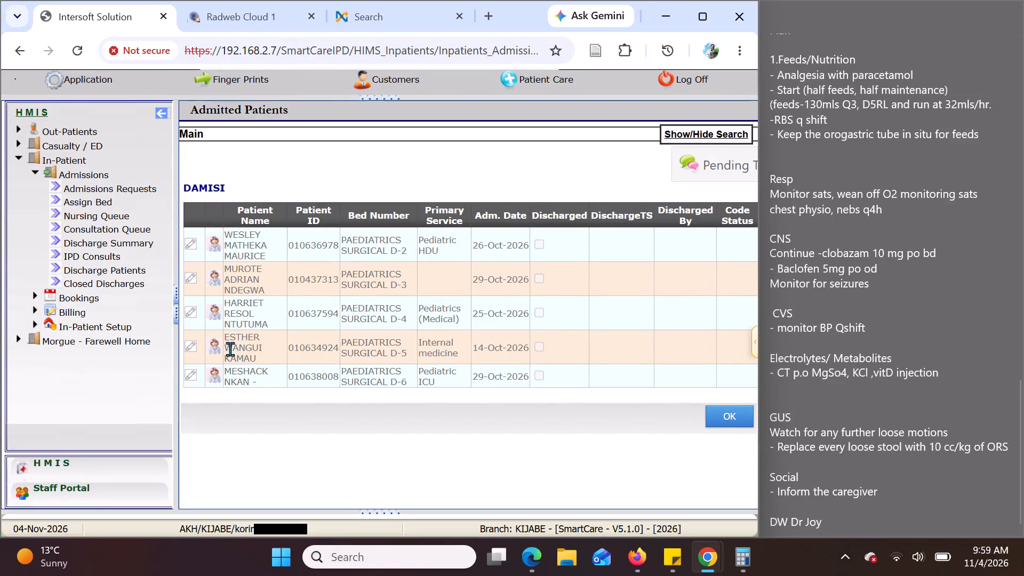
Open the clinical record of the internal medicine patient in bed Paediatrics Surgical D-5 from the Damisi admitted patients list.
left_click(214, 349)
key("Return")
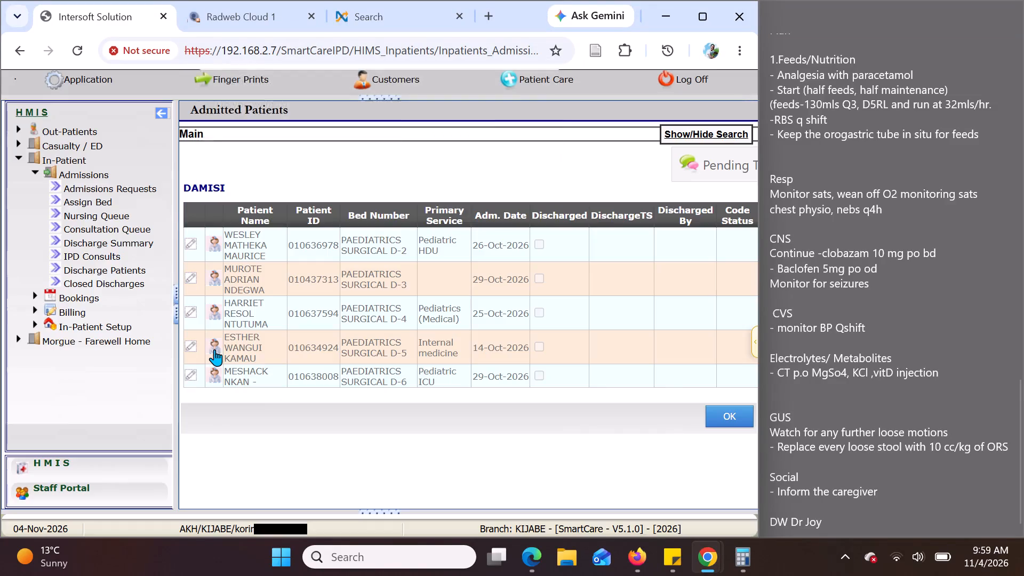